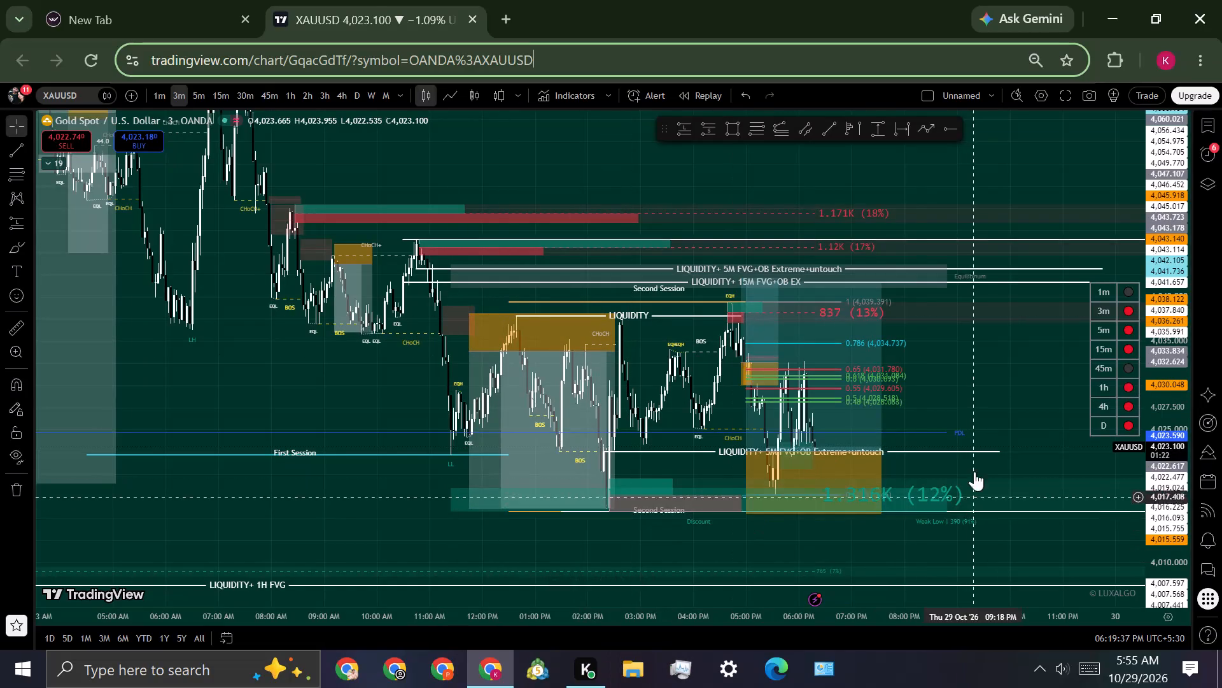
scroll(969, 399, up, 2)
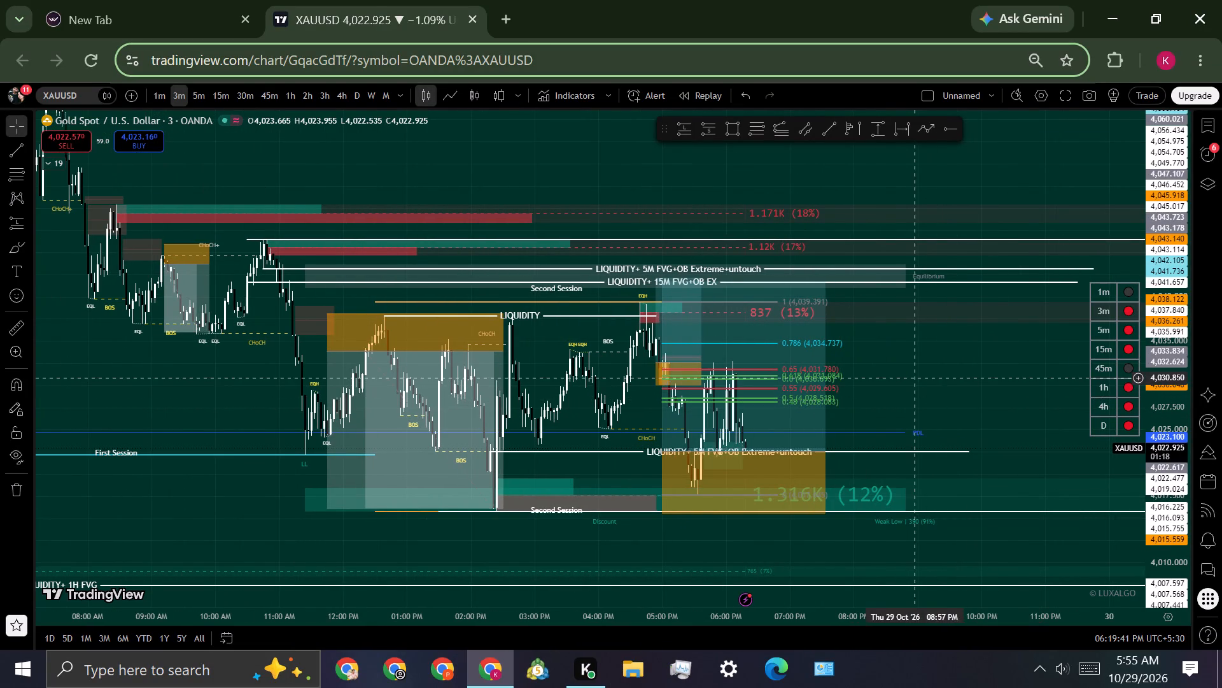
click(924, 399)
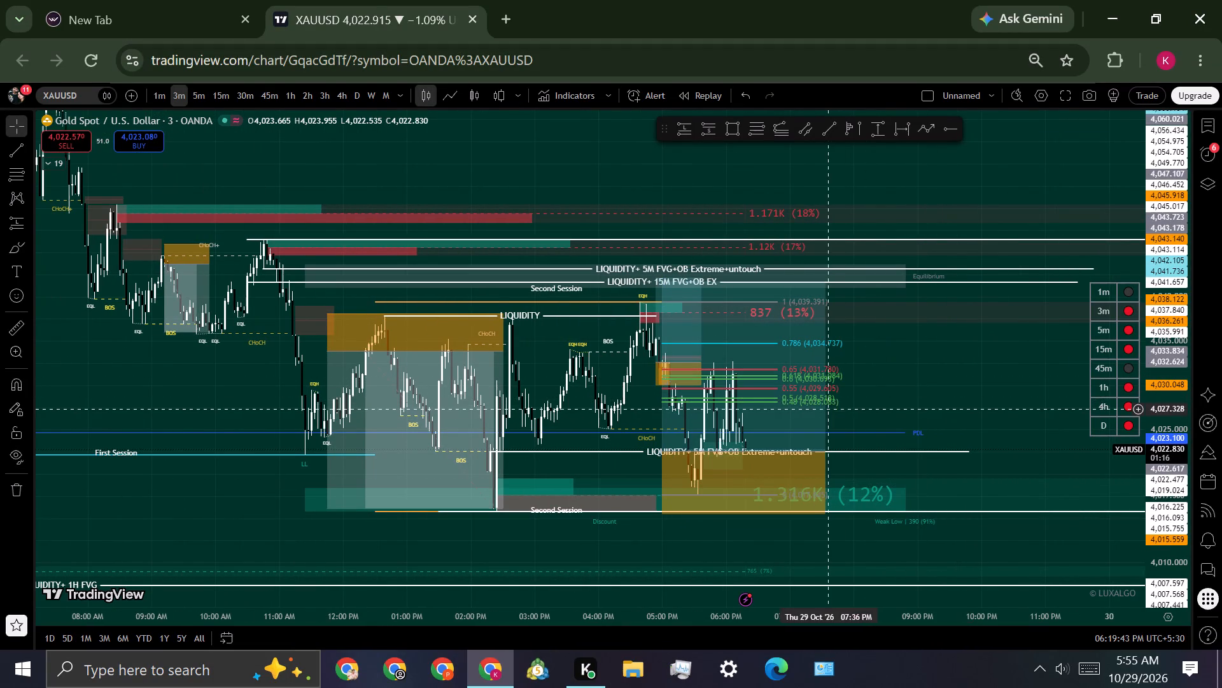
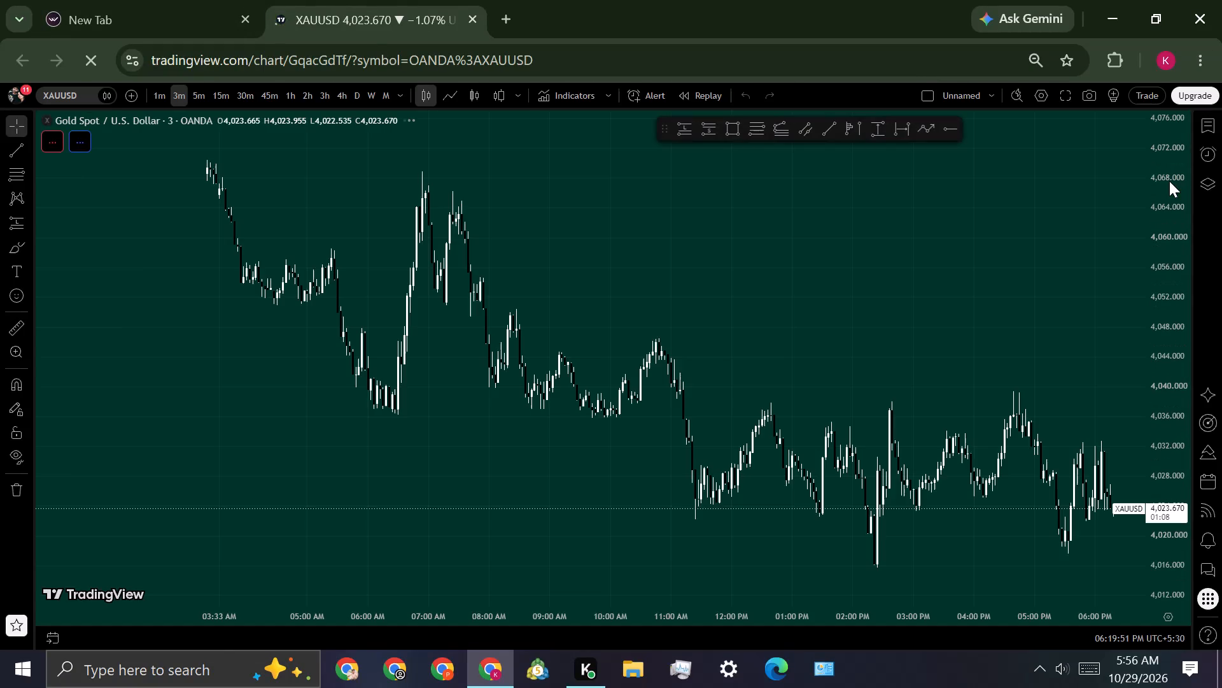
Examine the recent XAUUSD price action on the 3-minute chart against the marked liquidity lines, order-block zones and Fibonacci levels.
scroll(857, 313, down, 2)
drag(939, 268, 691, 217)
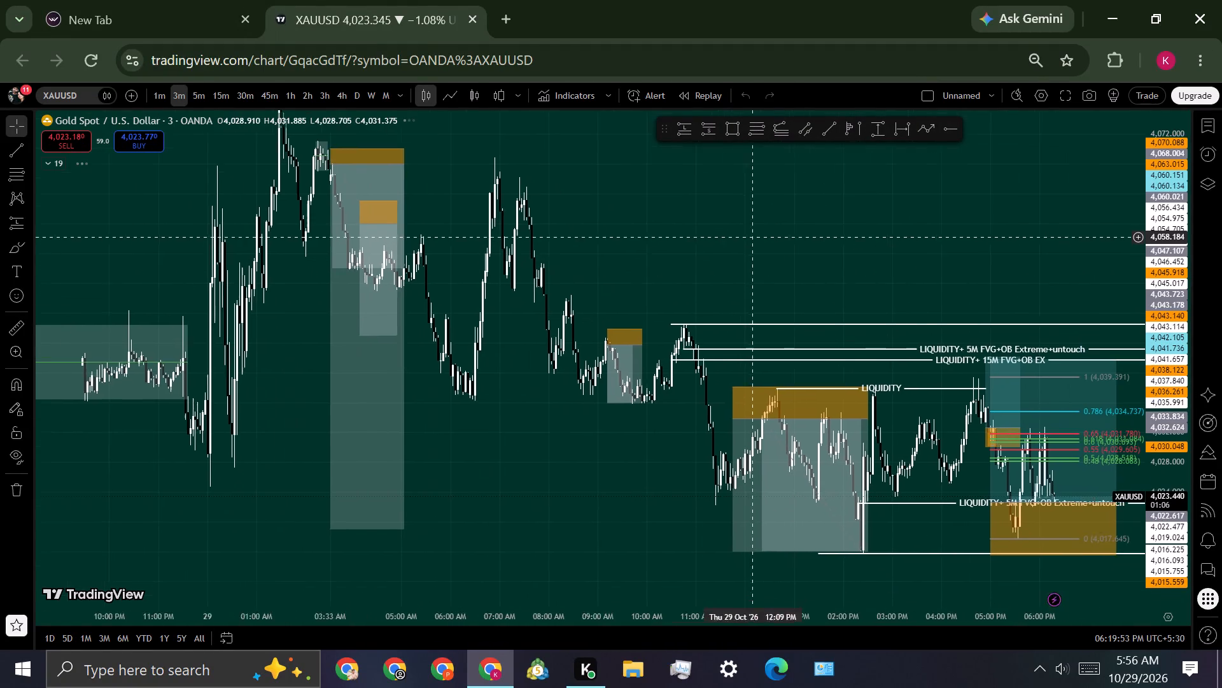
drag(691, 217, 446, 198)
scroll(1183, 410, up, 2)
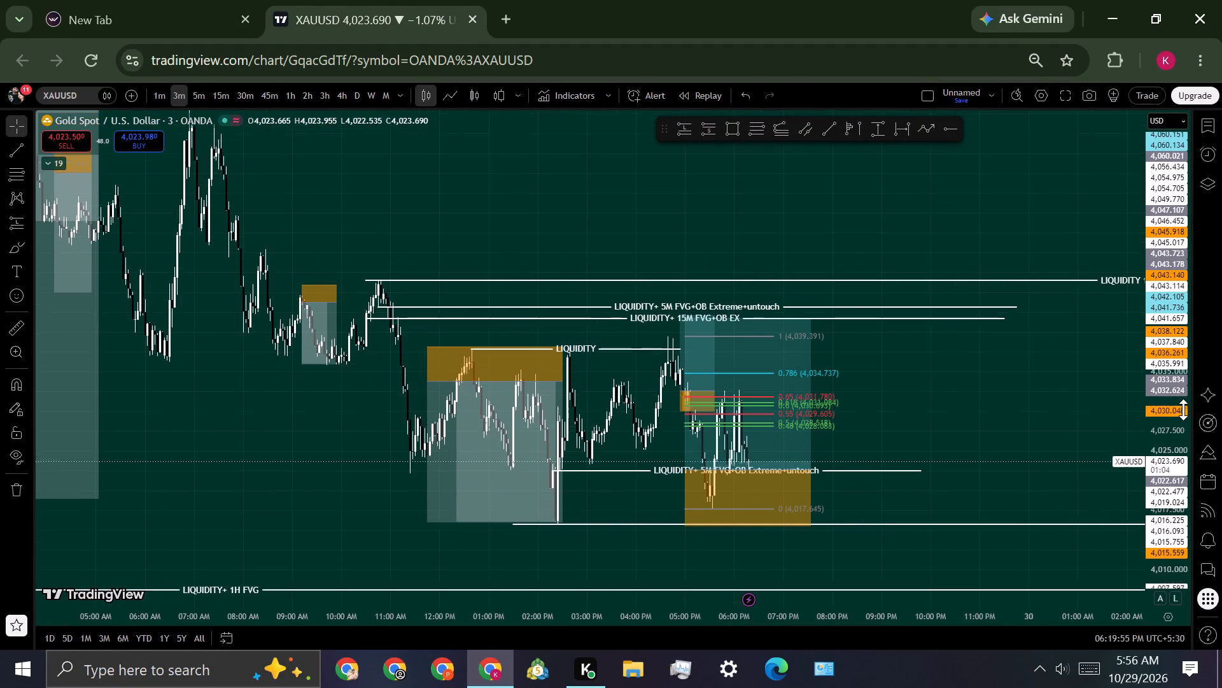
scroll(1183, 410, up, 7)
scroll(1026, 442, up, 5)
scroll(957, 496, up, 3)
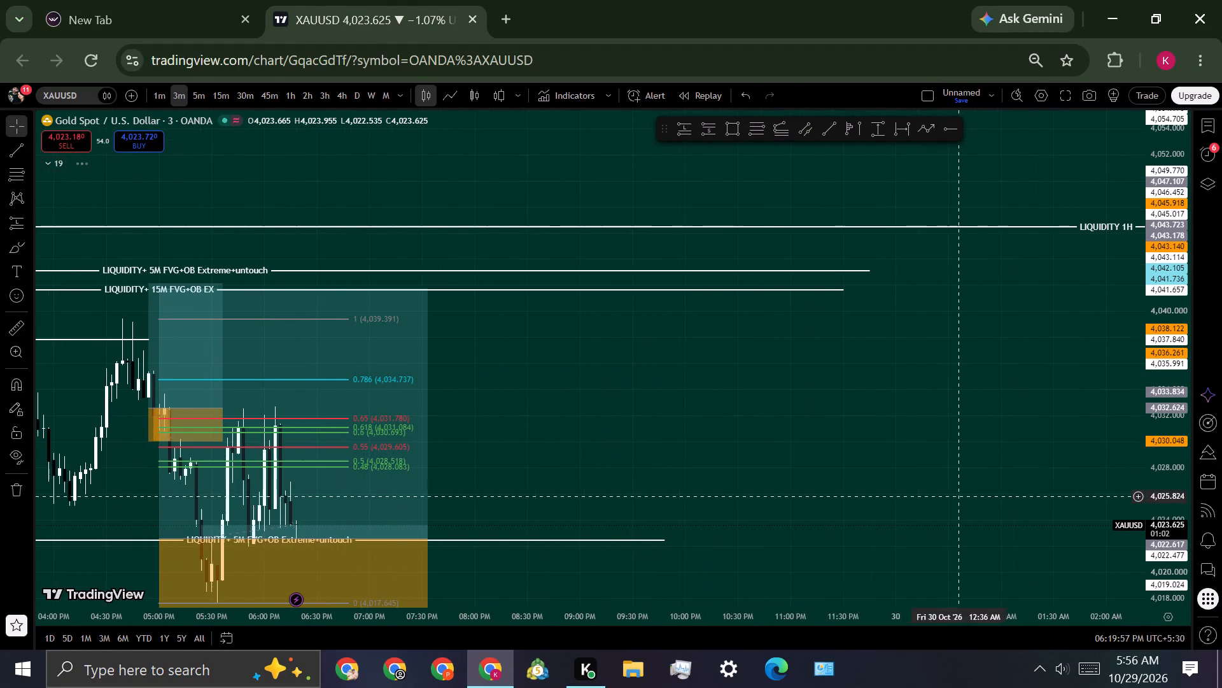
drag(762, 460, 1053, 331)
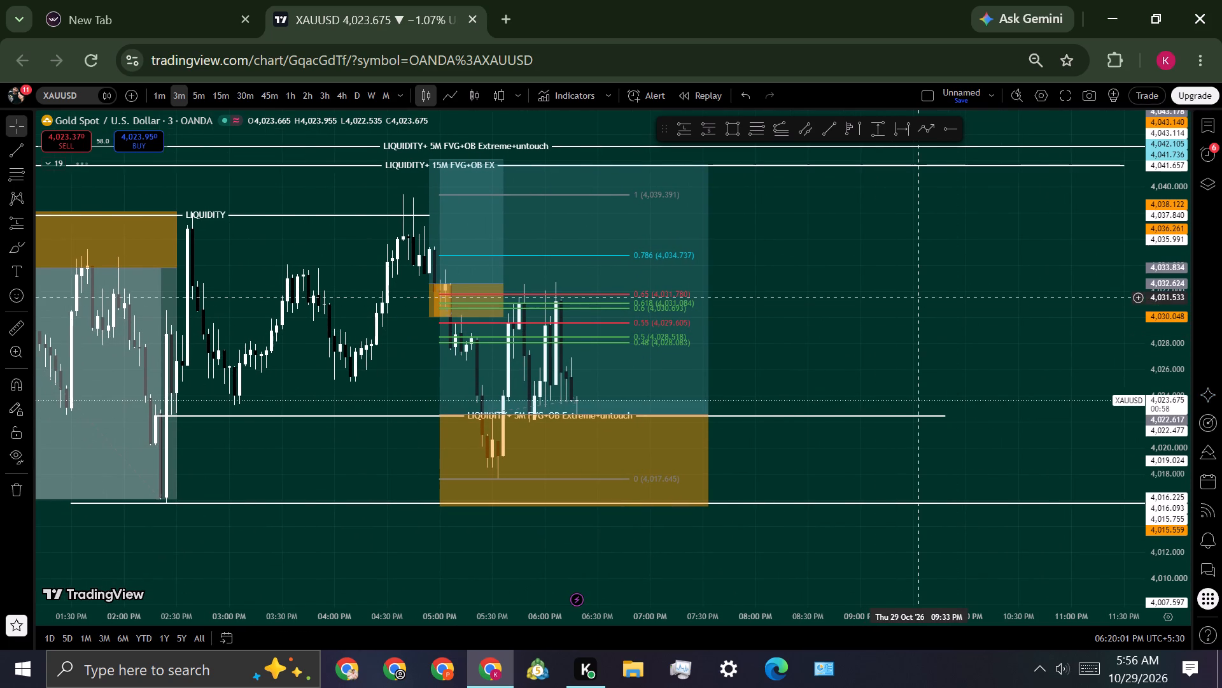
drag(916, 297, 918, 357)
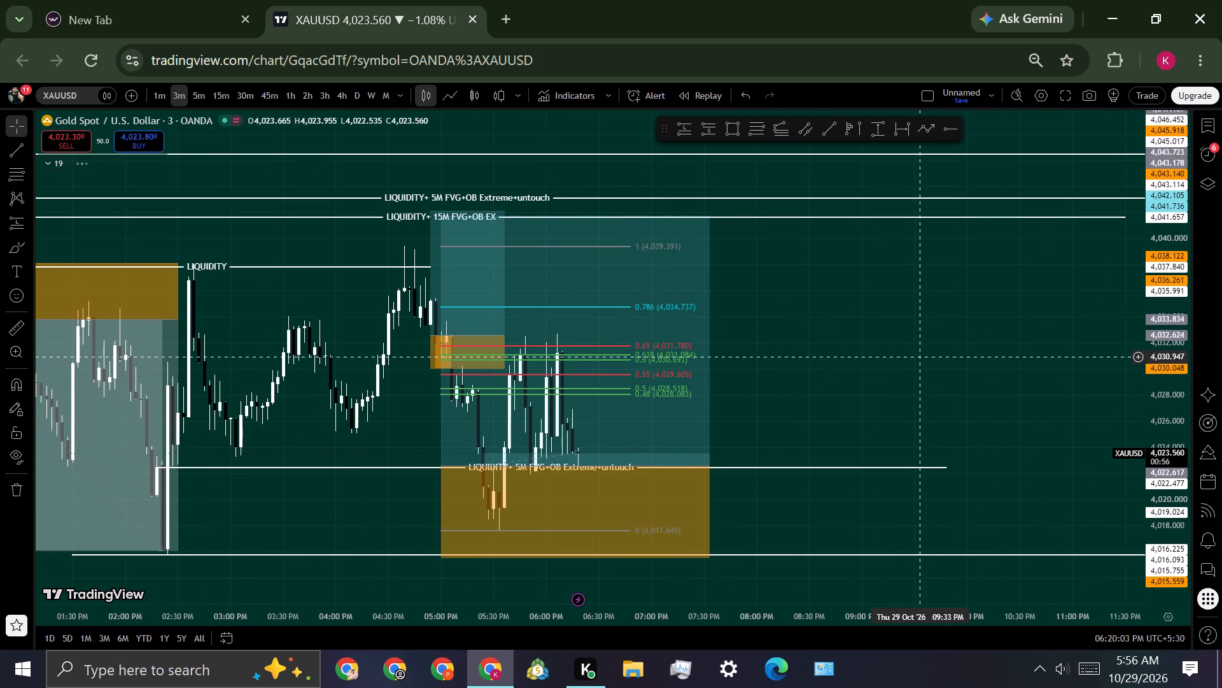
Switch the XAUUSD chart to the 1-minute timeframe and examine price around the lower LIQUIDITY+ 5M FVG+OB Extreme+untouch line and orange zone.
click(164, 98)
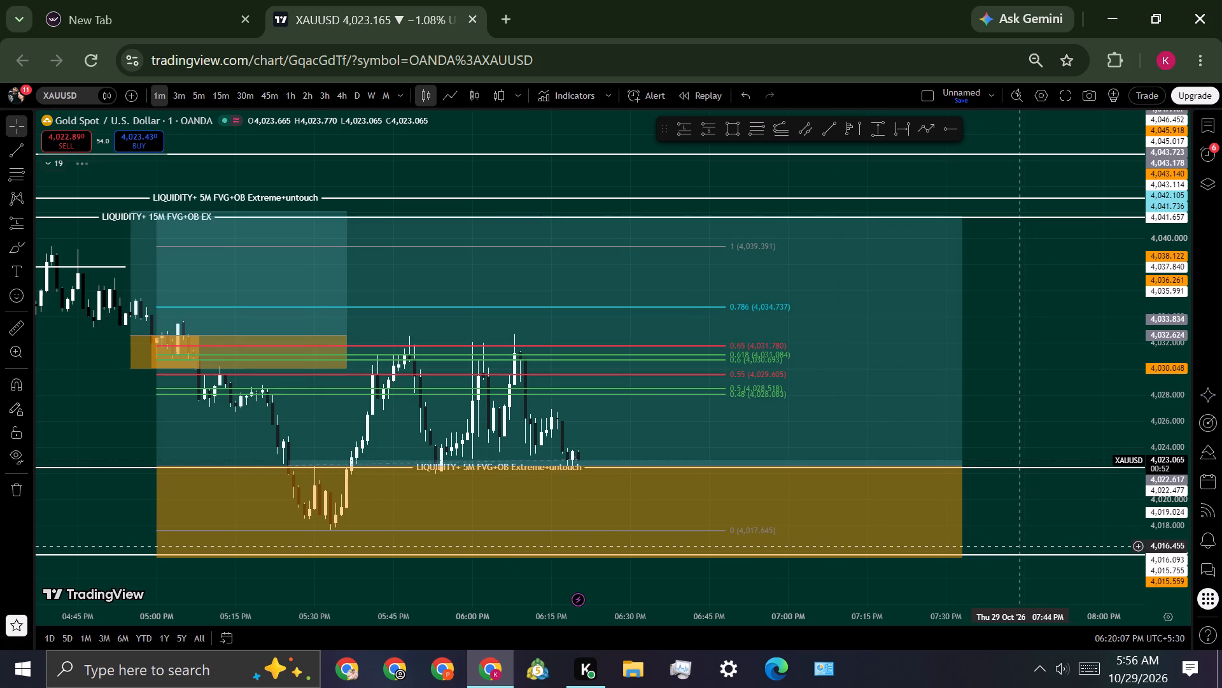
scroll(1142, 501, up, 6)
scroll(1079, 484, down, 7)
scroll(1187, 519, up, 6)
scroll(1100, 483, down, 2)
drag(1096, 496, 1067, 341)
scroll(1093, 377, up, 3)
scroll(1152, 399, down, 3)
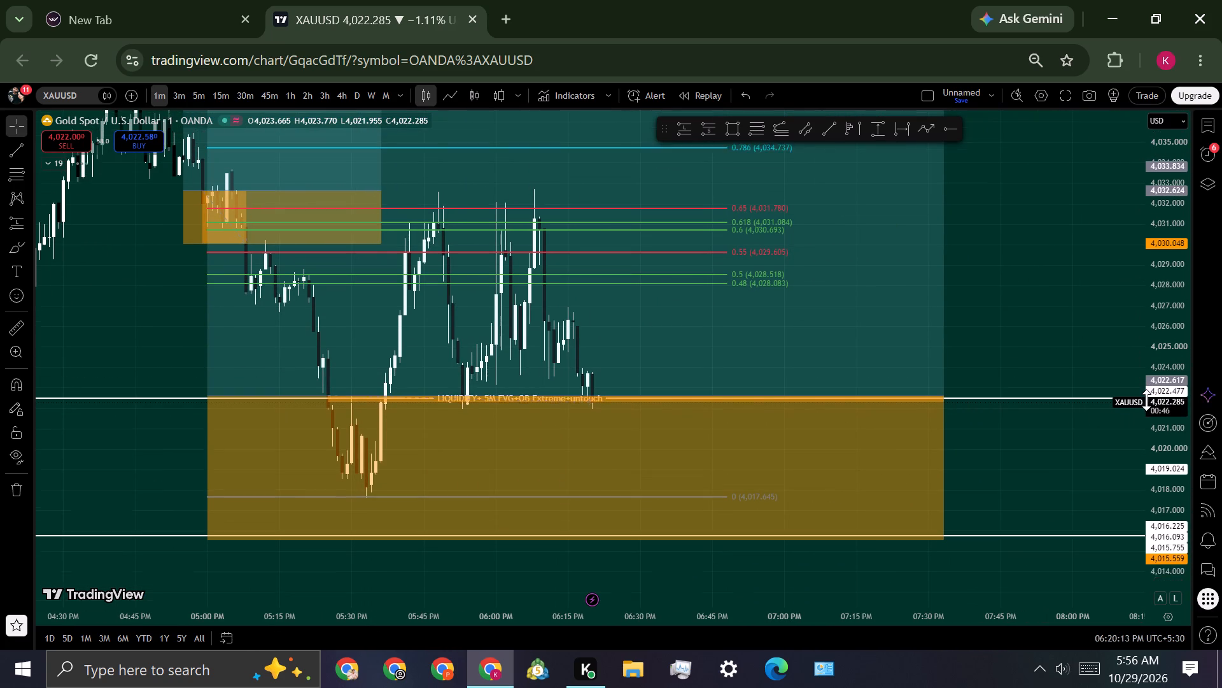
scroll(1030, 324, down, 1)
drag(1055, 313, 968, 351)
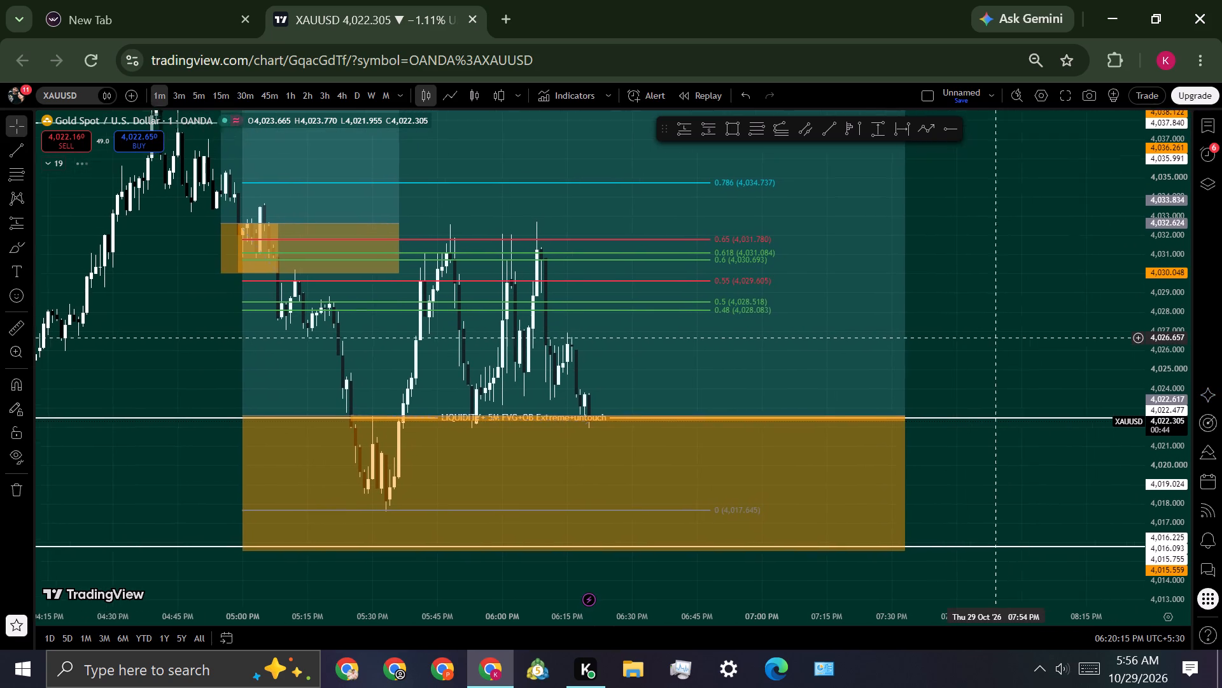
drag(968, 351, 960, 355)
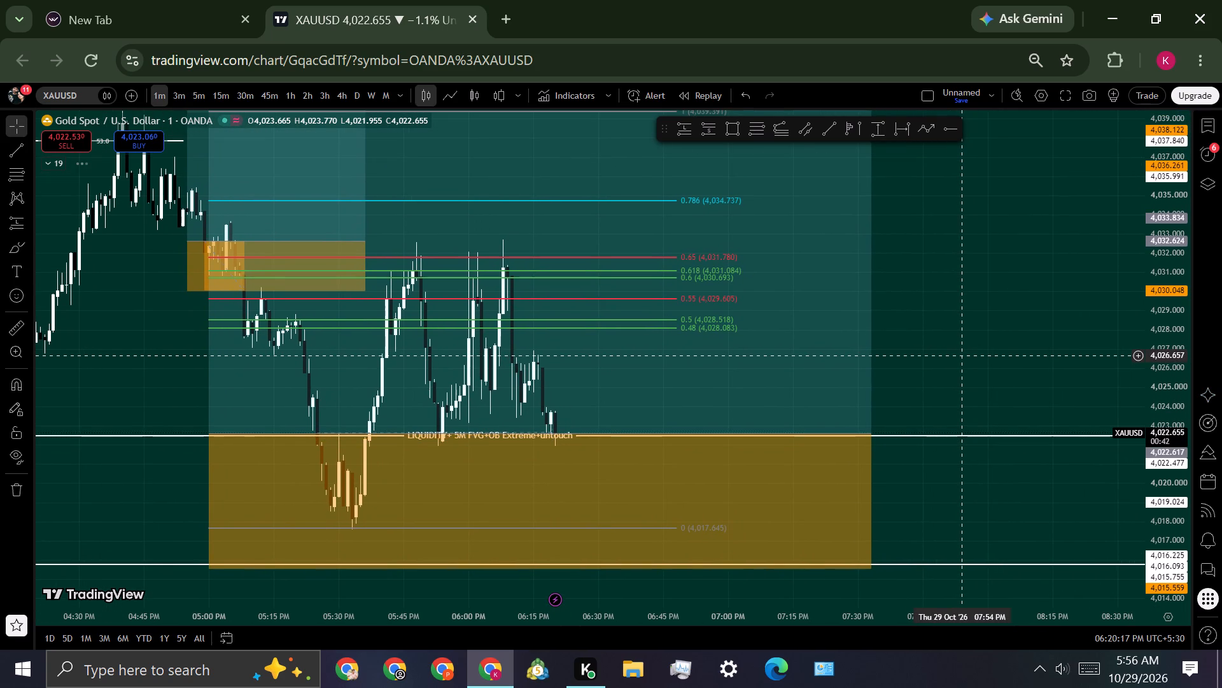
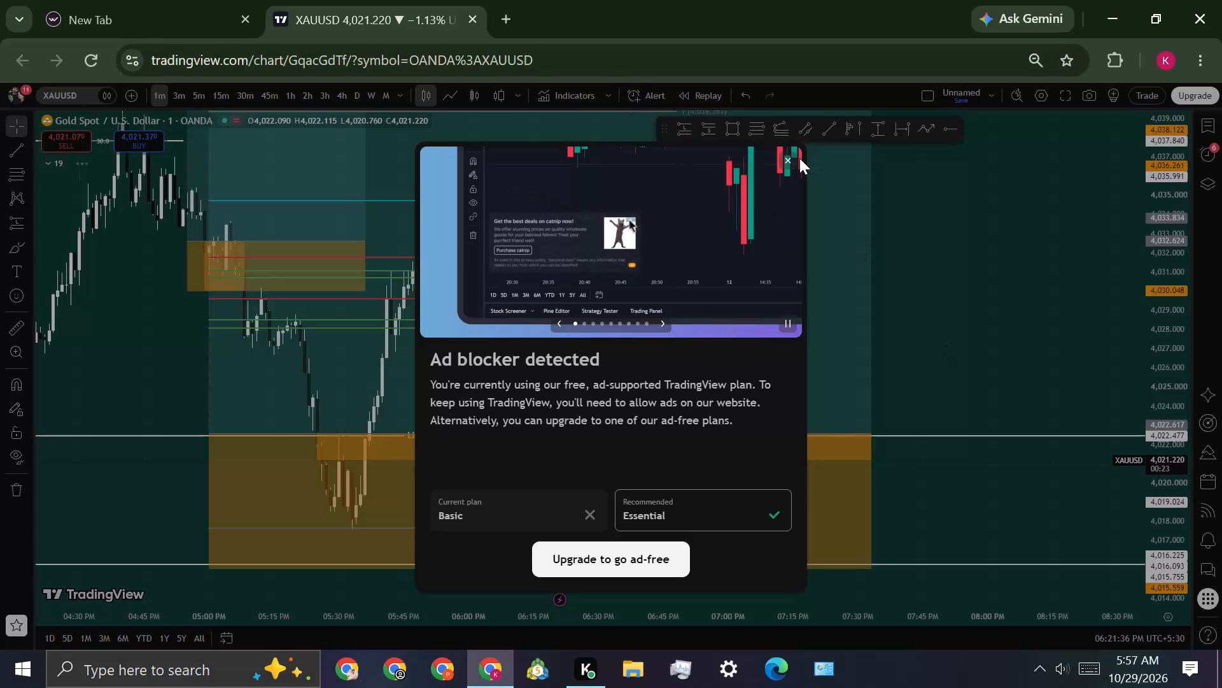
Dismiss the ad blocker notice covering the 1-minute XAUUSD chart.
click(790, 158)
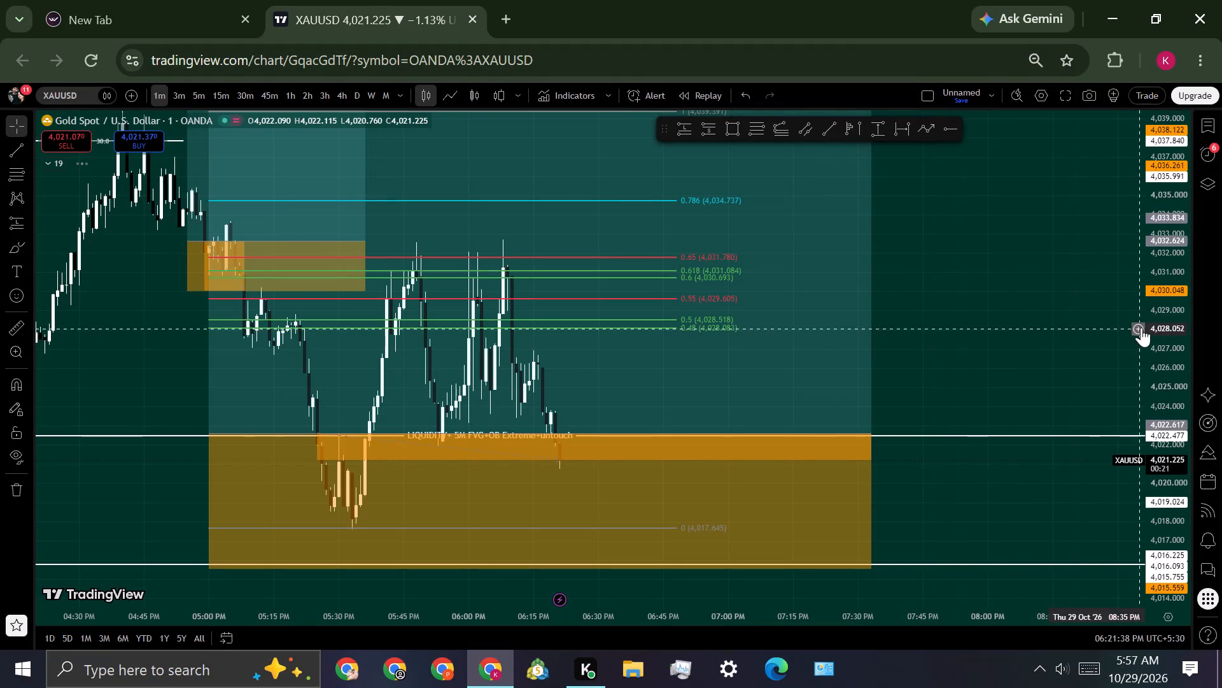
Examine a wider span of 1-minute XAUUSD price action around the Fibonacci levels and the lower orange liquidity zone.
scroll(1162, 322, down, 4)
drag(1039, 320, 996, 347)
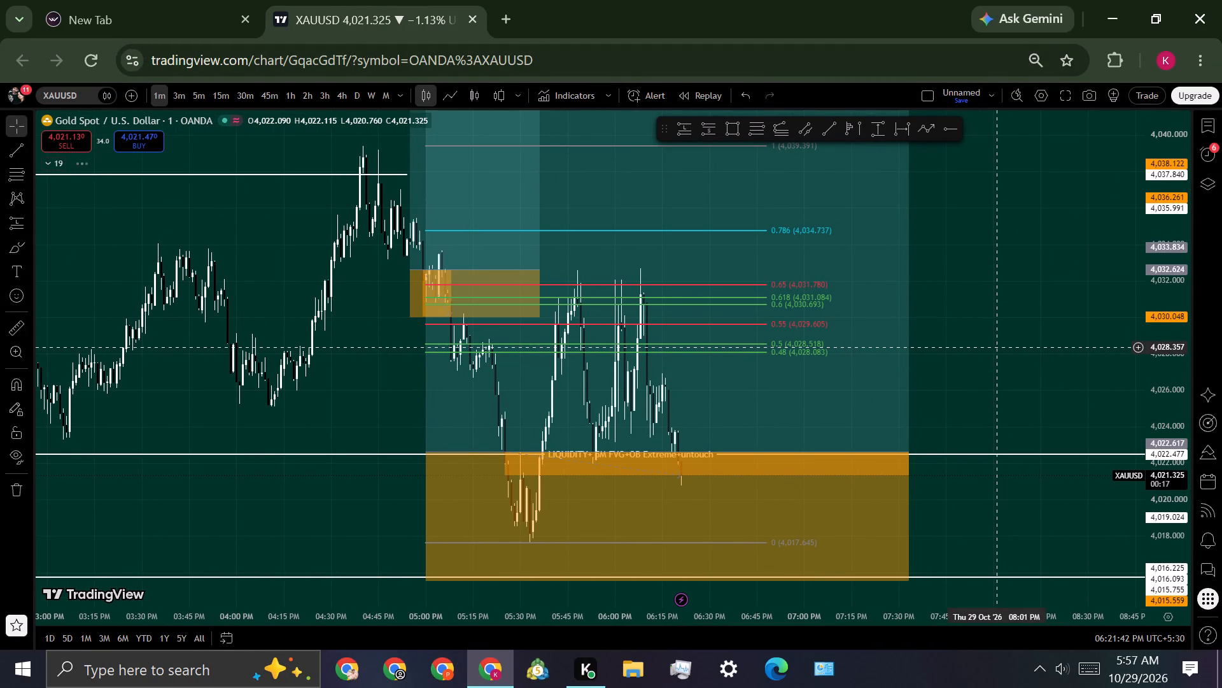
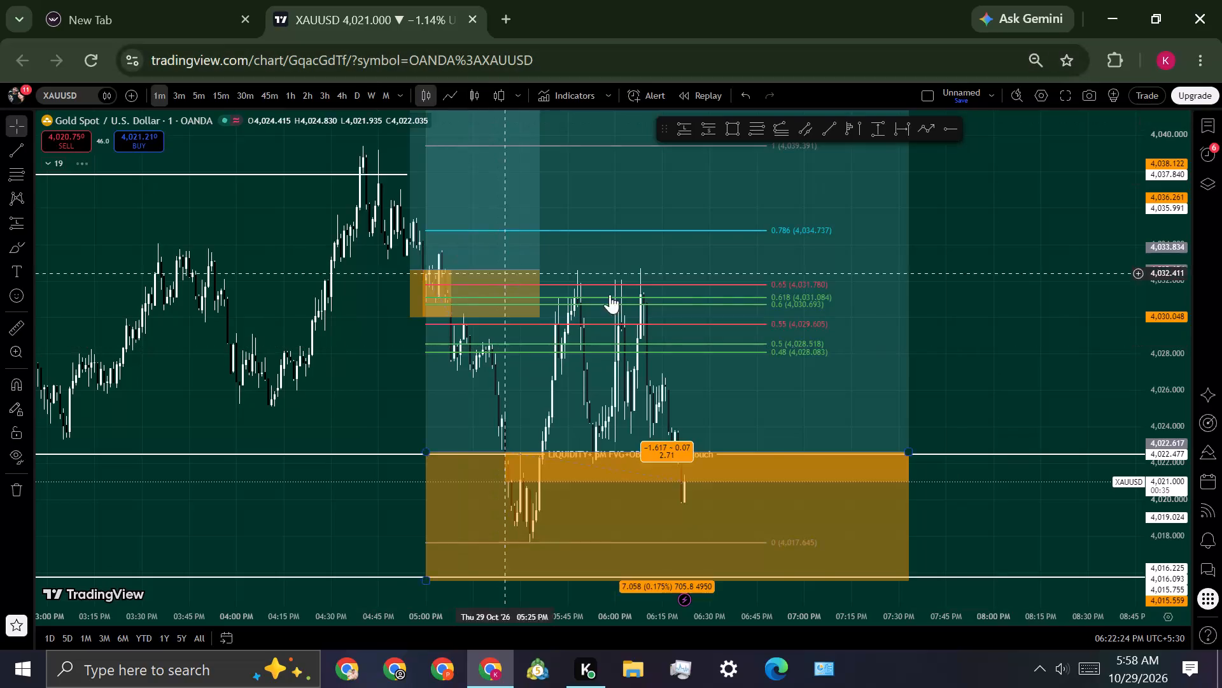
Delete the Fibonacci retracement from the 1-minute XAUUSD chart.
click(758, 354)
click(855, 172)
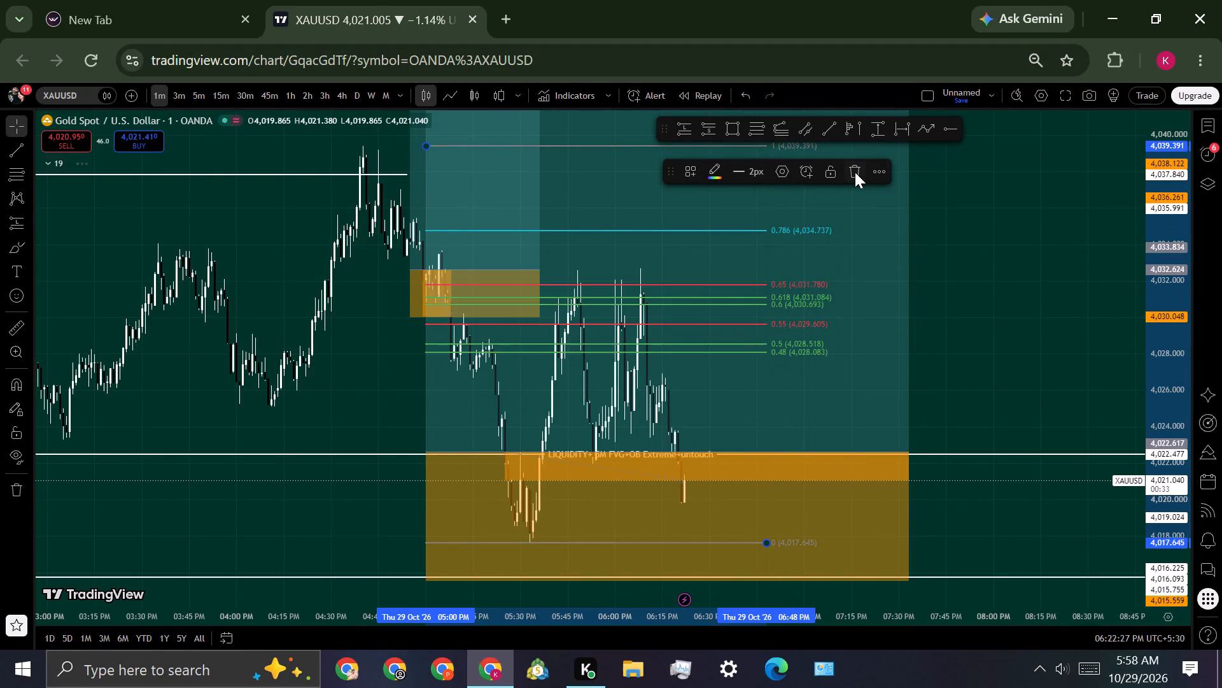
click(1069, 343)
Switch to the 3-minute XAUUSD chart and examine price action around the long position's orange stop zone and the nearby liquidity lines.
scroll(1172, 368, down, 5)
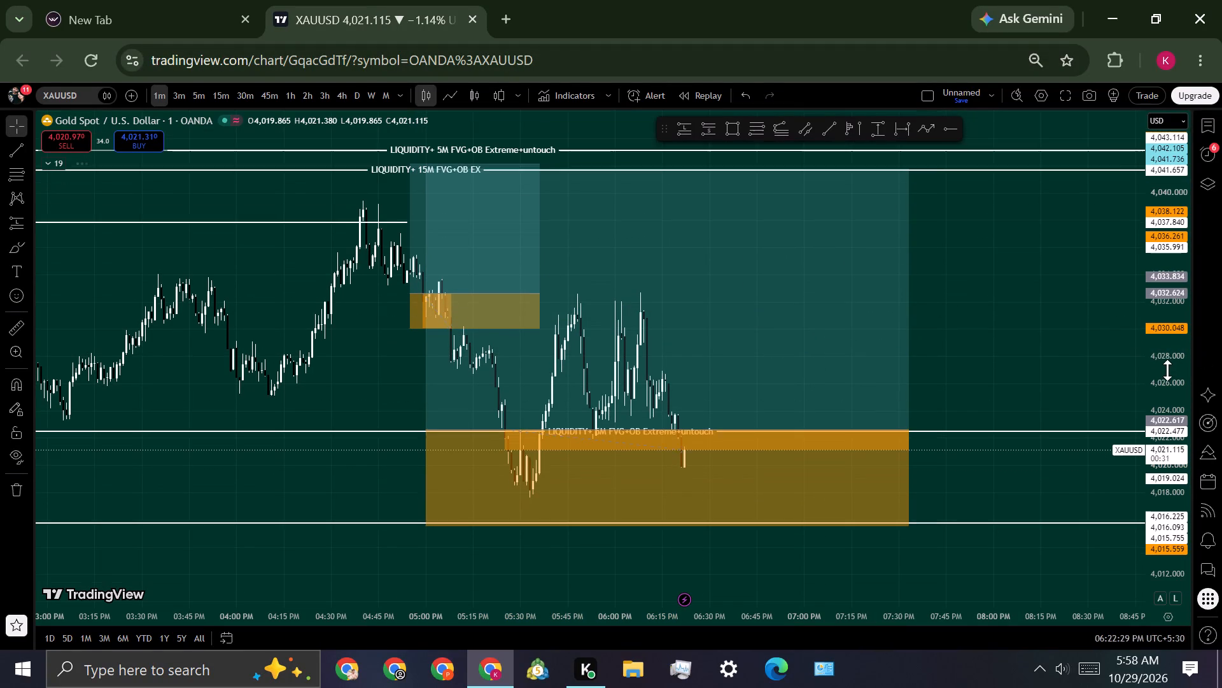
scroll(1096, 376, down, 4)
drag(1076, 375, 916, 355)
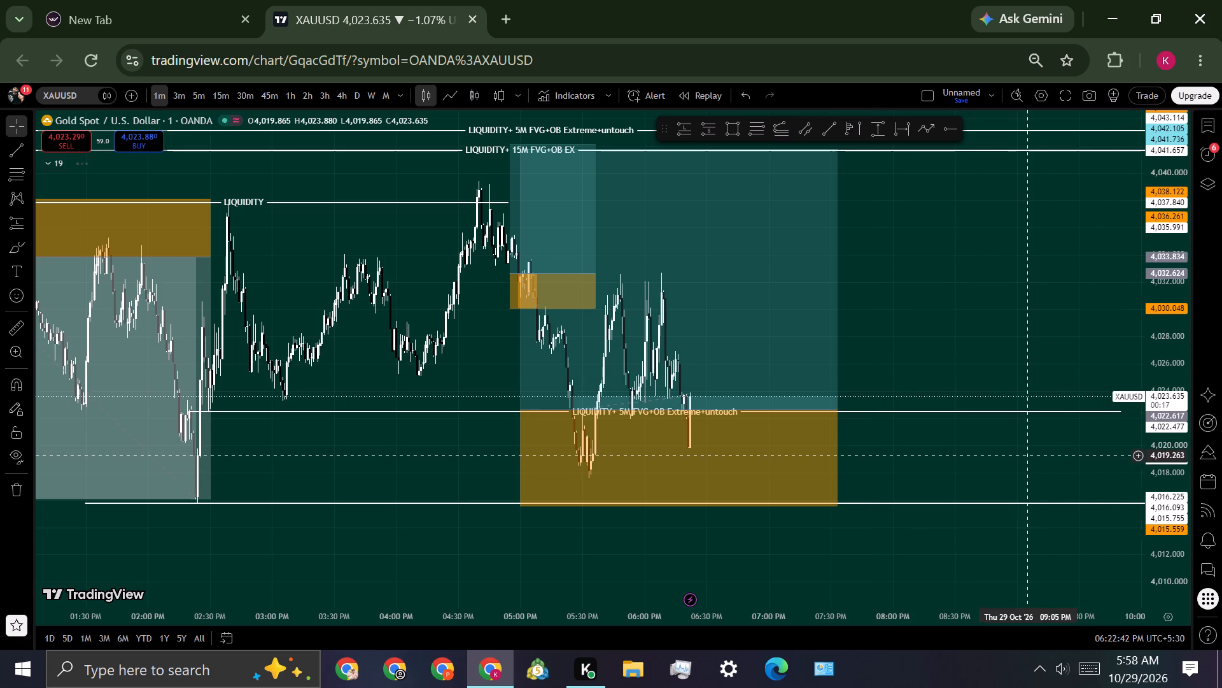
click(178, 94)
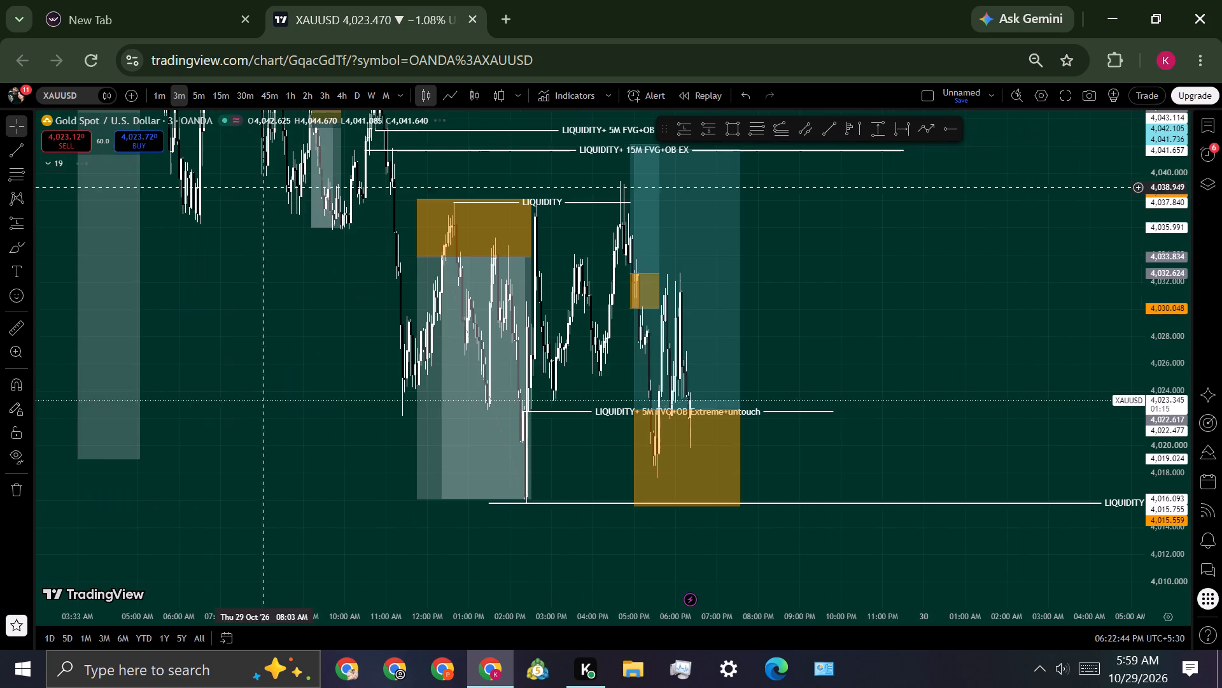
scroll(344, 428, up, 5)
drag(687, 294, 930, 291)
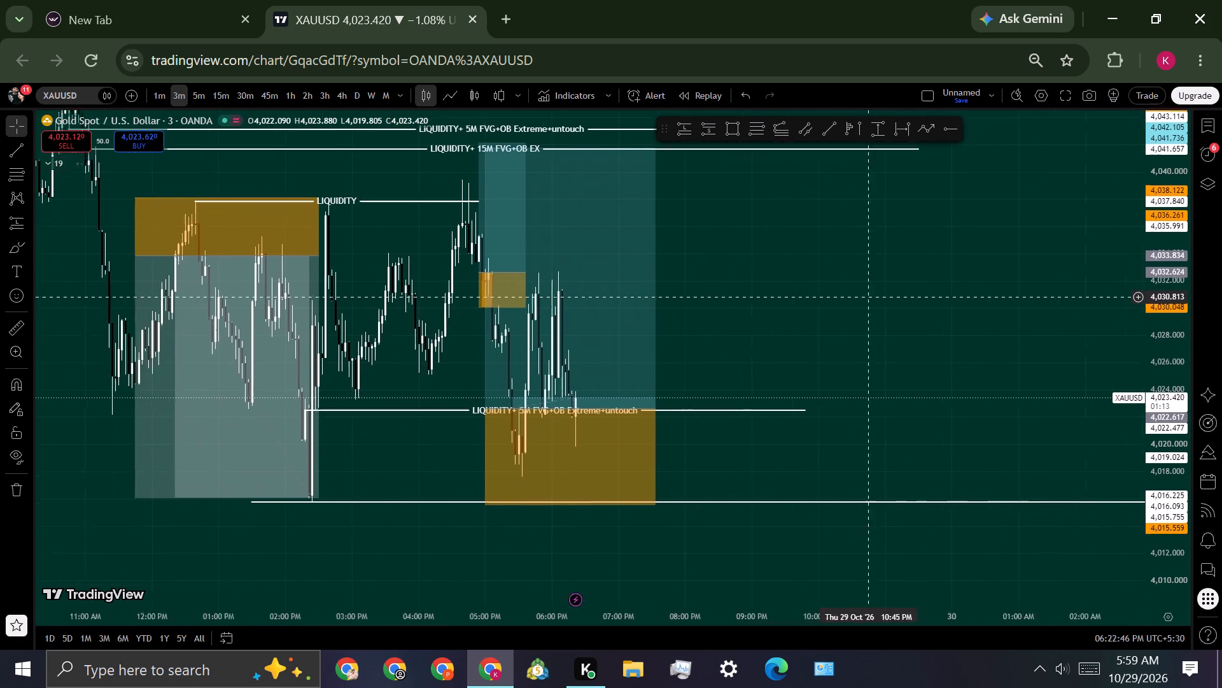
drag(930, 291, 1025, 289)
scroll(1152, 384, down, 4)
scroll(895, 358, up, 1)
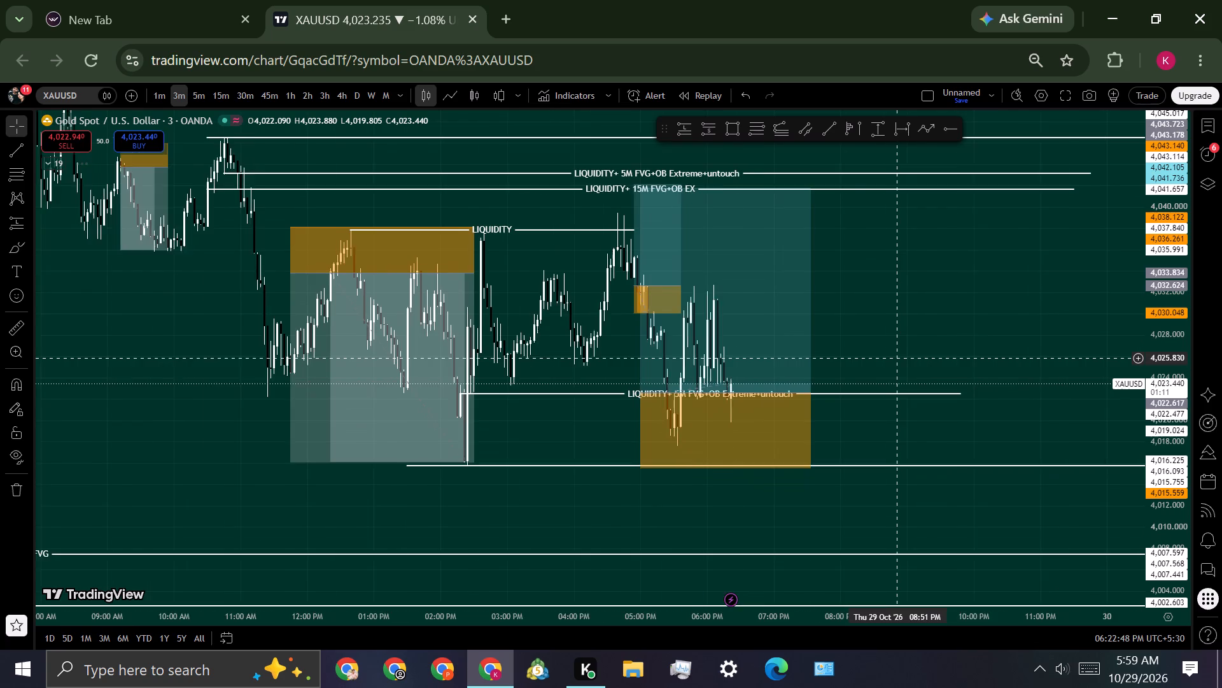
scroll(895, 358, up, 1)
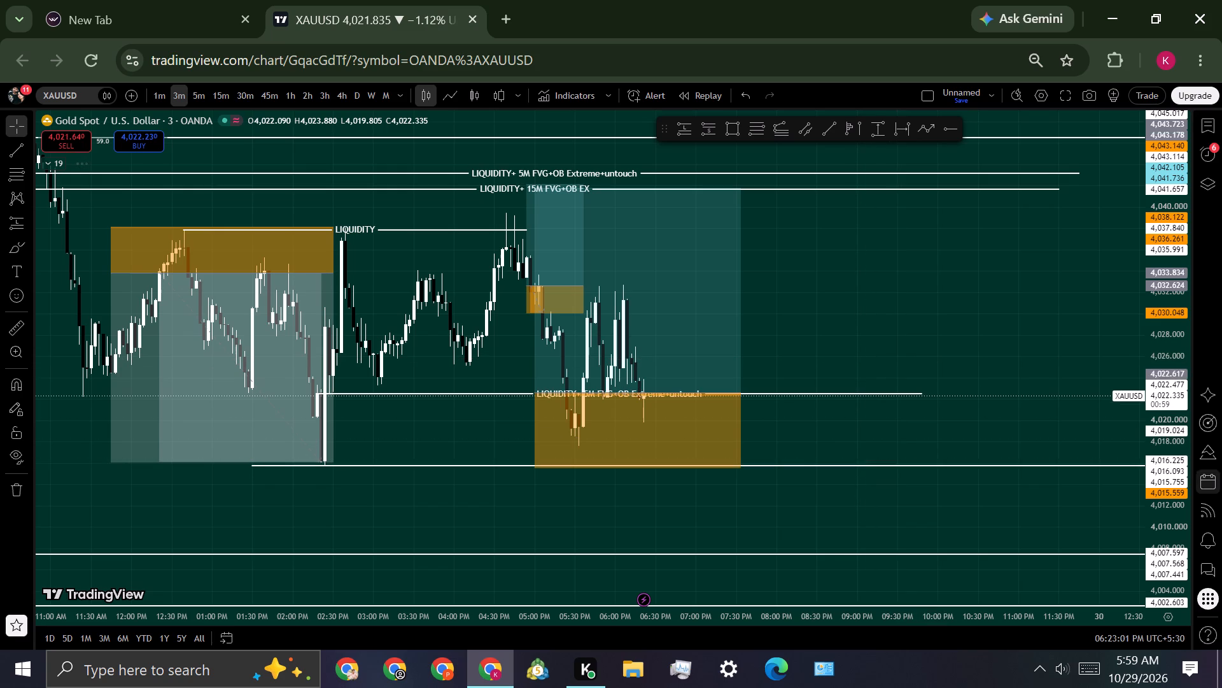
scroll(1180, 450, up, 3)
scroll(1060, 457, down, 2)
drag(978, 460, 1001, 390)
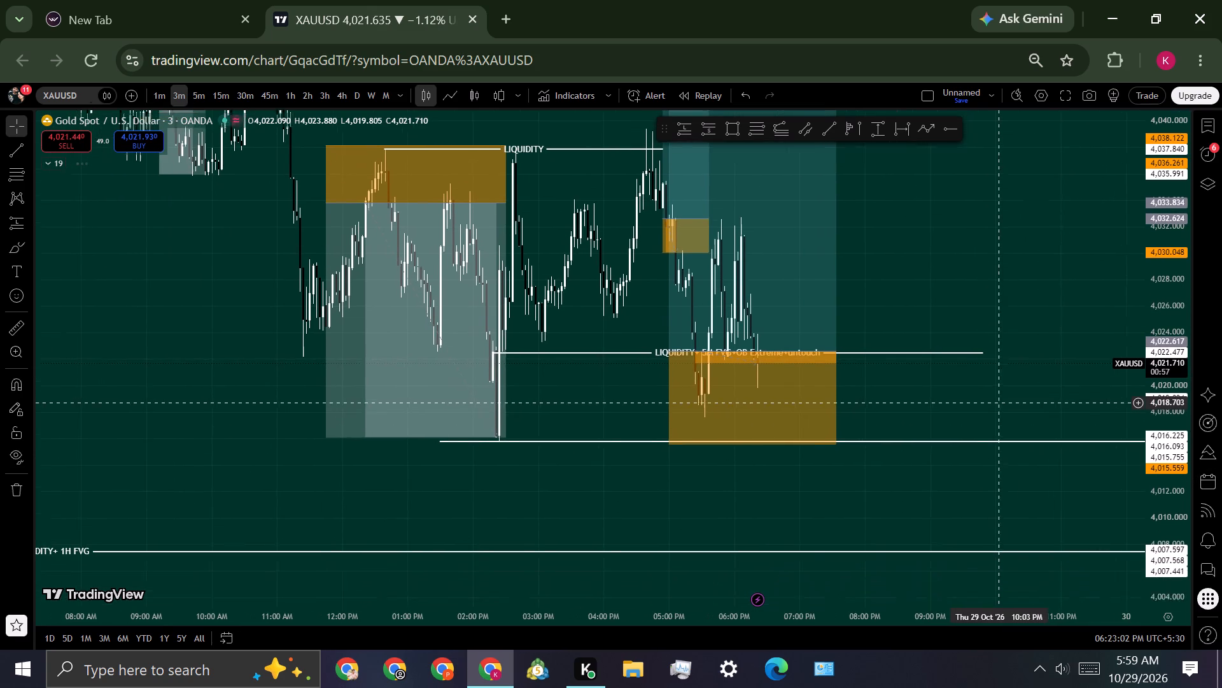
drag(1001, 390, 1001, 383)
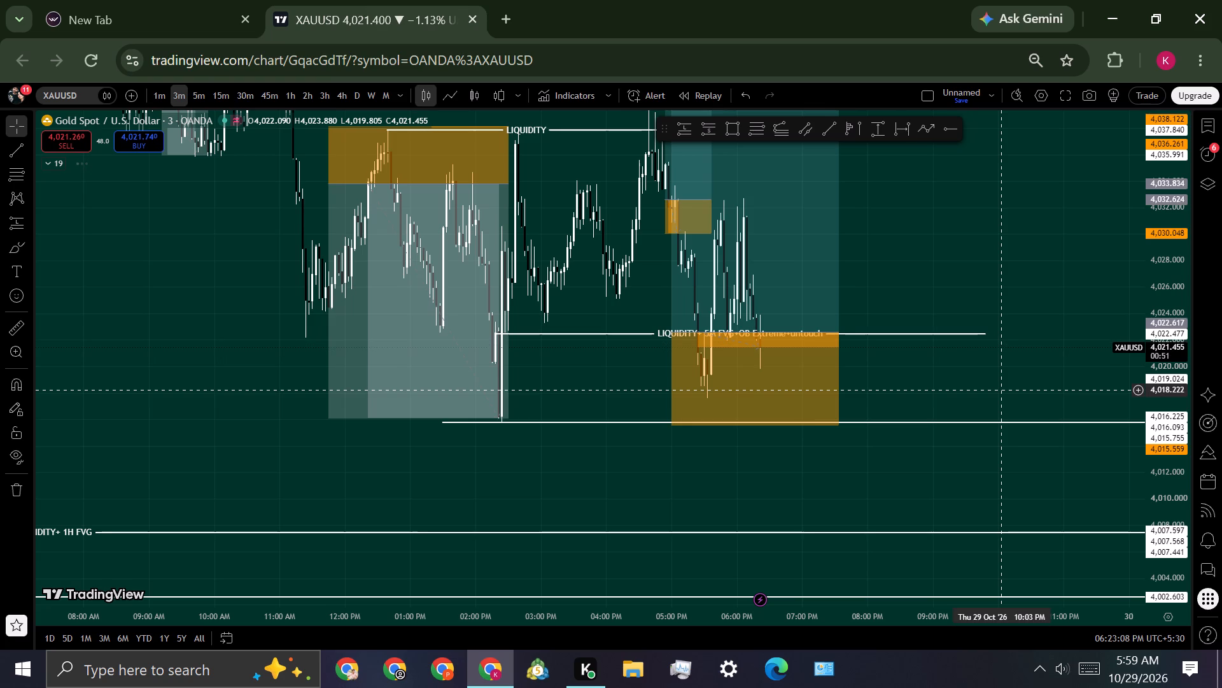
scroll(990, 393, up, 3)
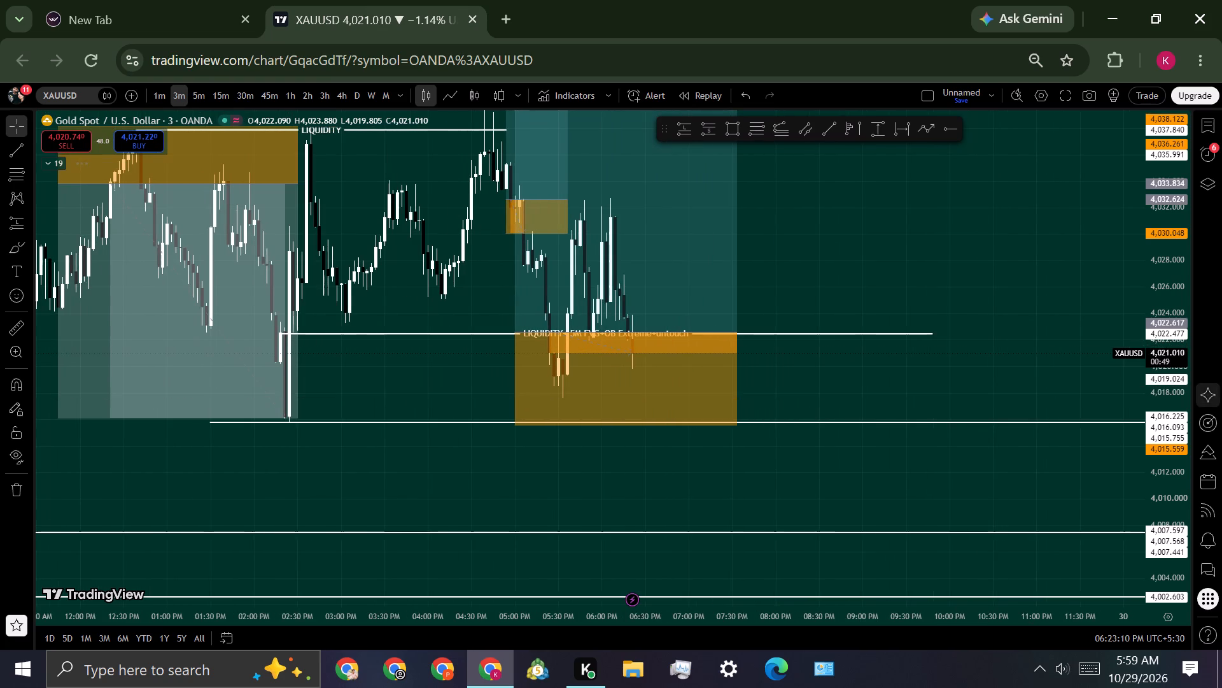
scroll(1179, 377, down, 3)
scroll(1120, 388, down, 2)
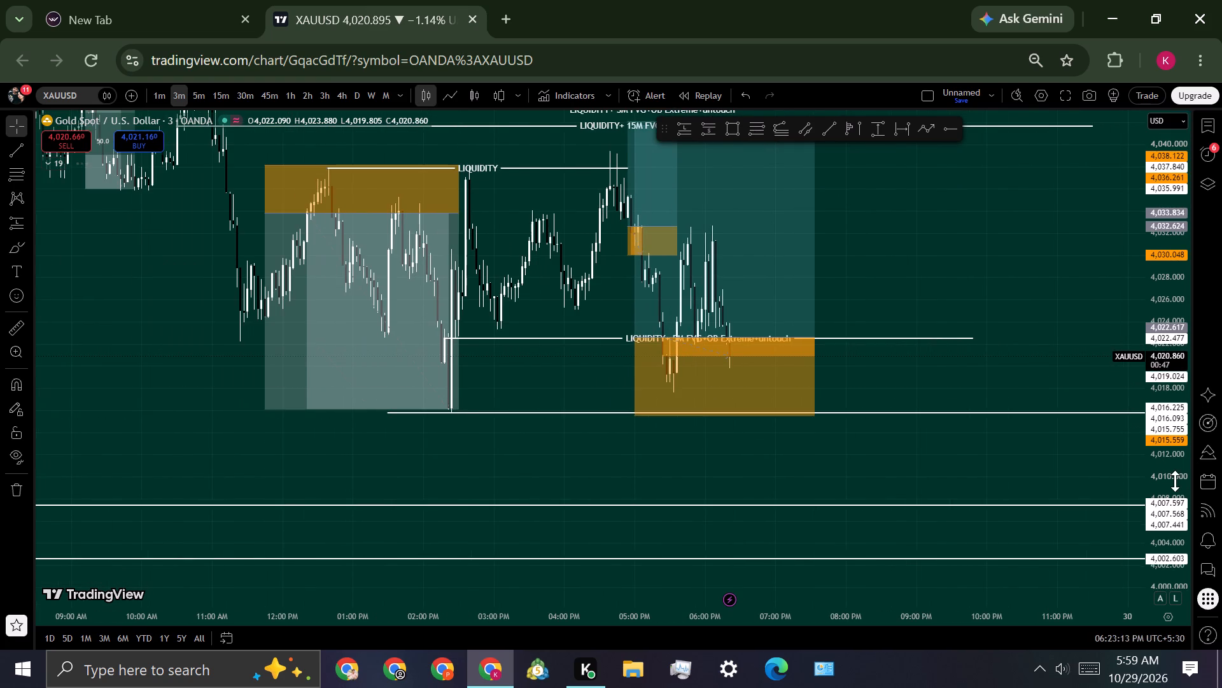
scroll(1175, 481, up, 5)
scroll(931, 475, up, 2)
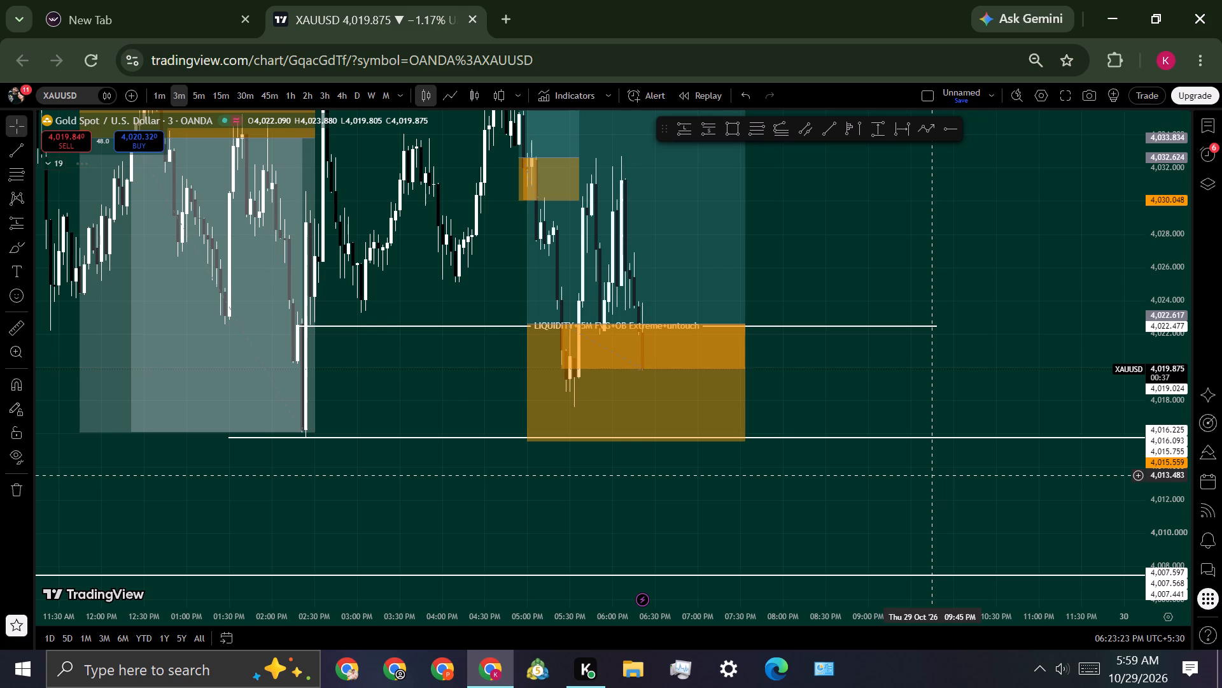
Examine a wider span of 3-minute price action, including the 1H and 5M liquidity lines above and below current price.
scroll(1156, 350, down, 11)
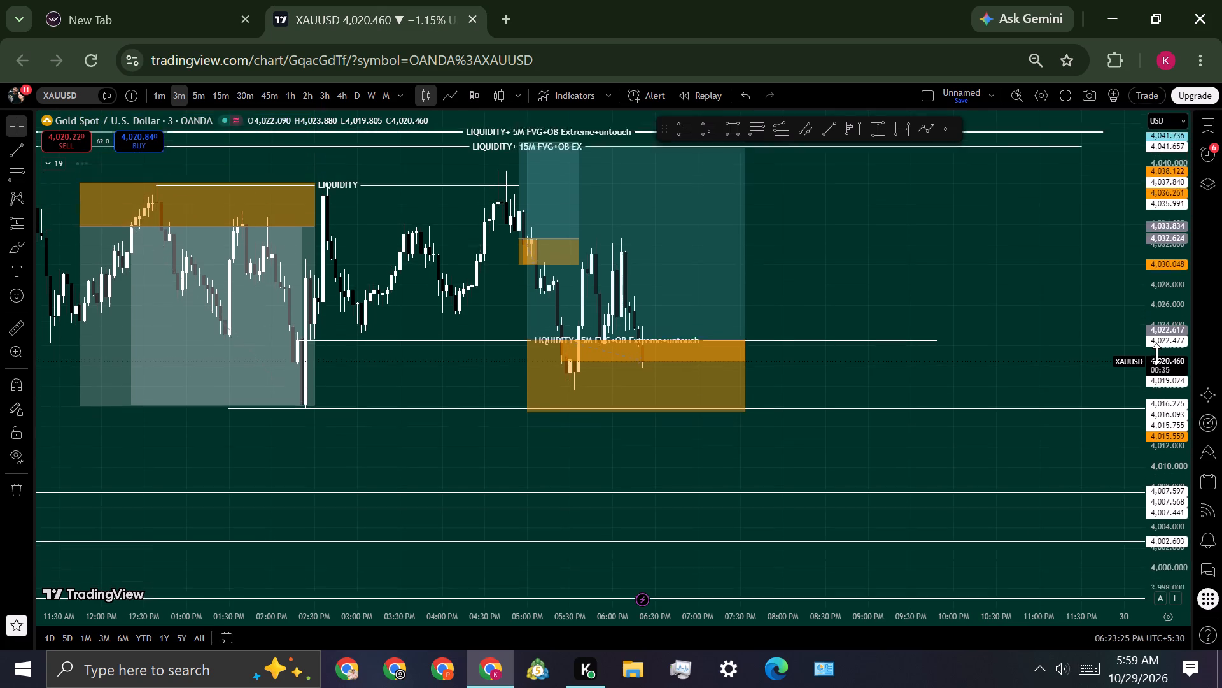
scroll(1156, 354, down, 2)
scroll(1063, 362, down, 7)
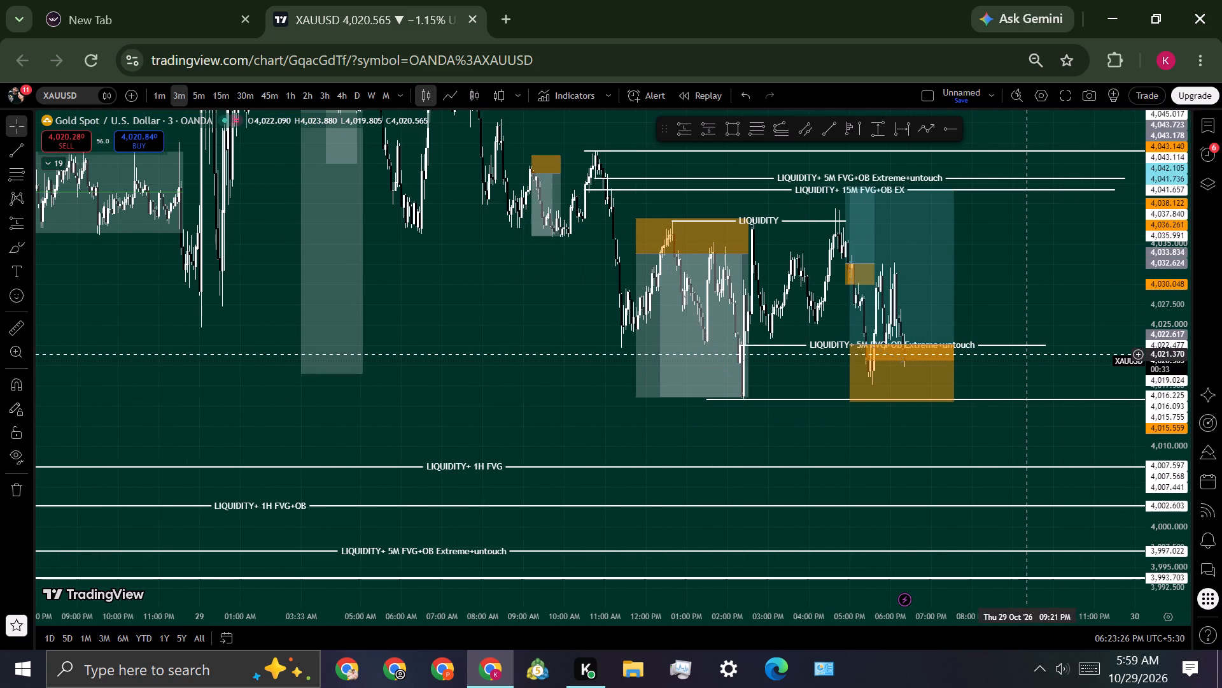
scroll(1027, 354, up, 3)
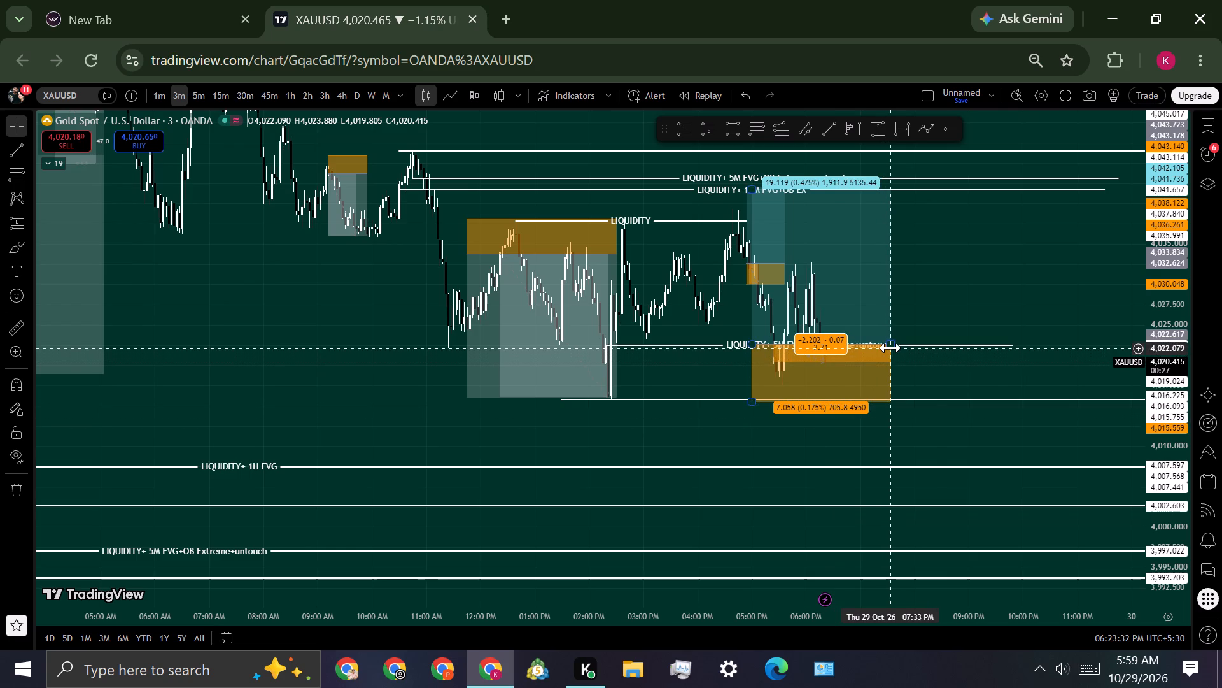
click(951, 382)
scroll(1009, 305, down, 2)
drag(1019, 283, 922, 306)
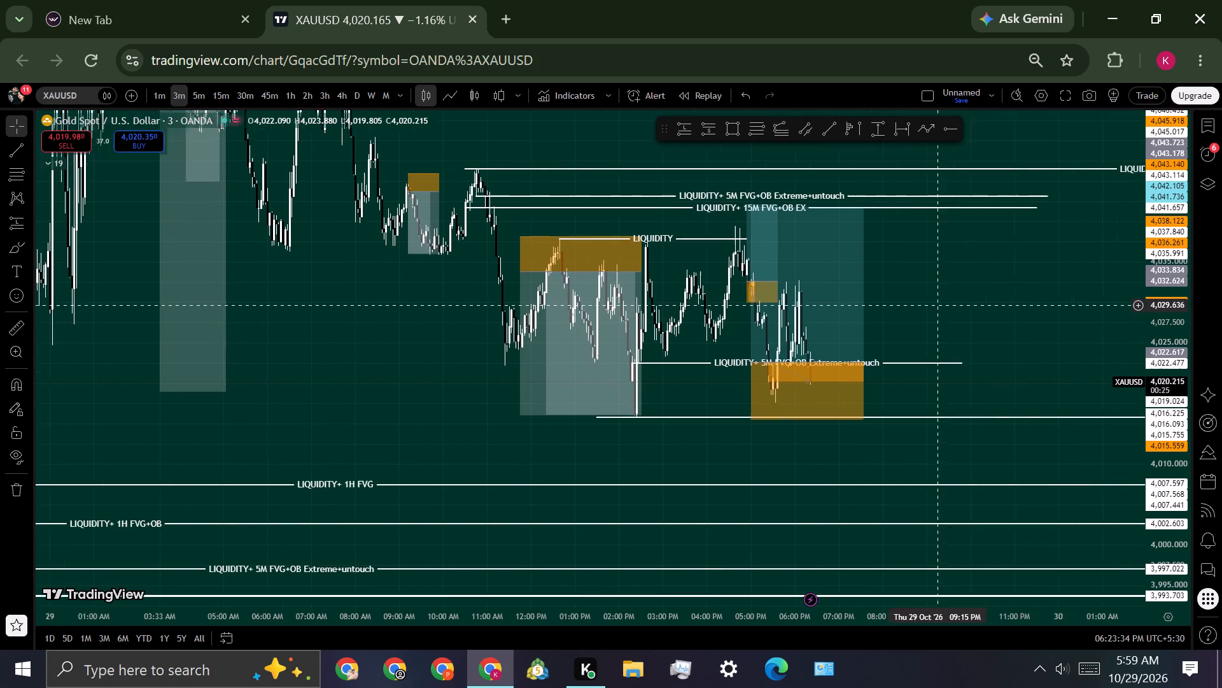
drag(922, 306, 773, 306)
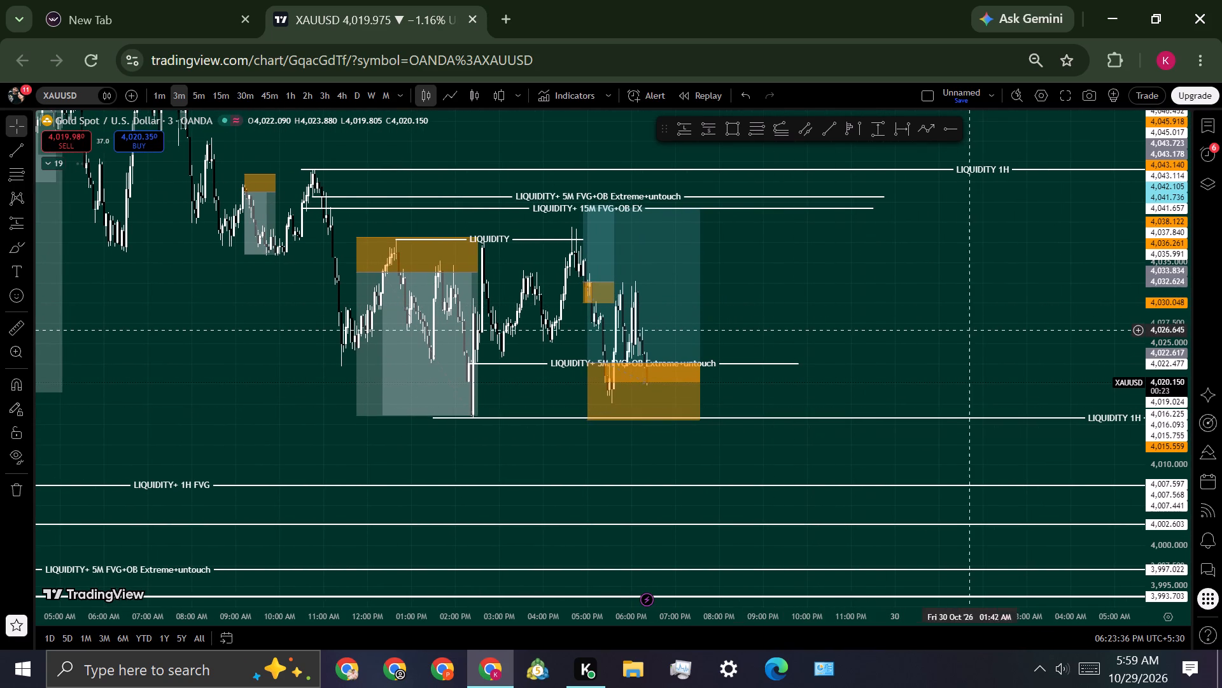
scroll(935, 331, down, 1)
drag(950, 322, 889, 348)
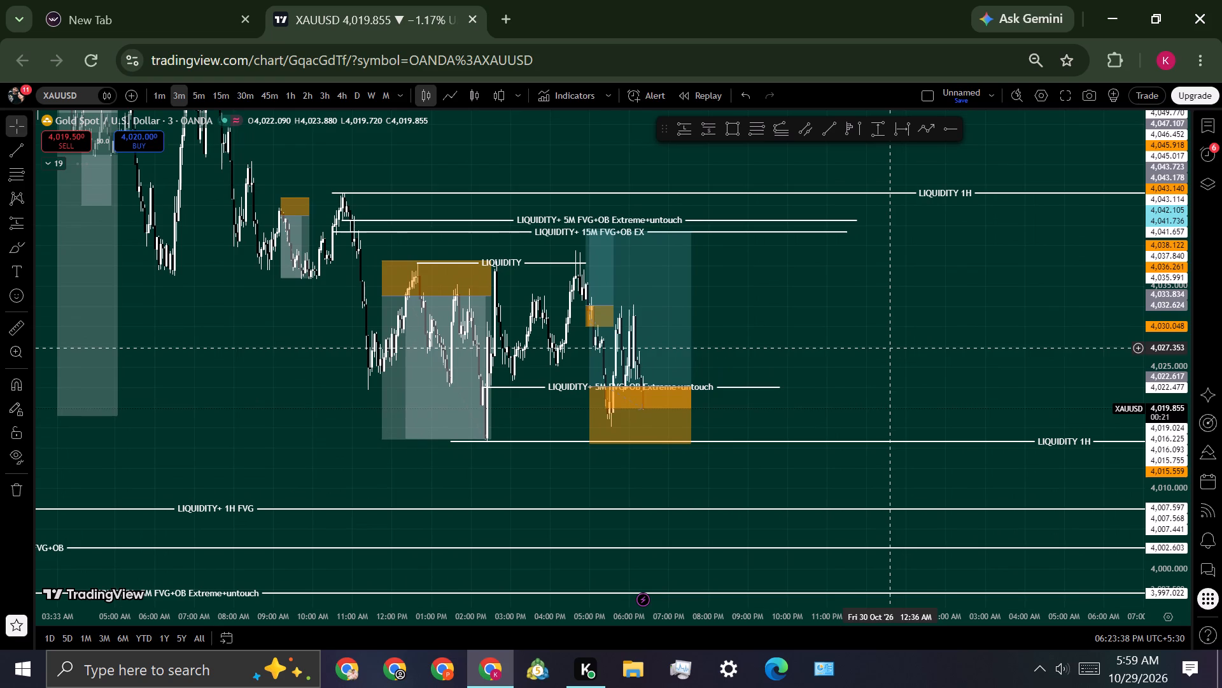
Move the larger long position's profit target to about 4,042.86, just above the 5M FVG+OB liquidity line.
drag(589, 233, 588, 299)
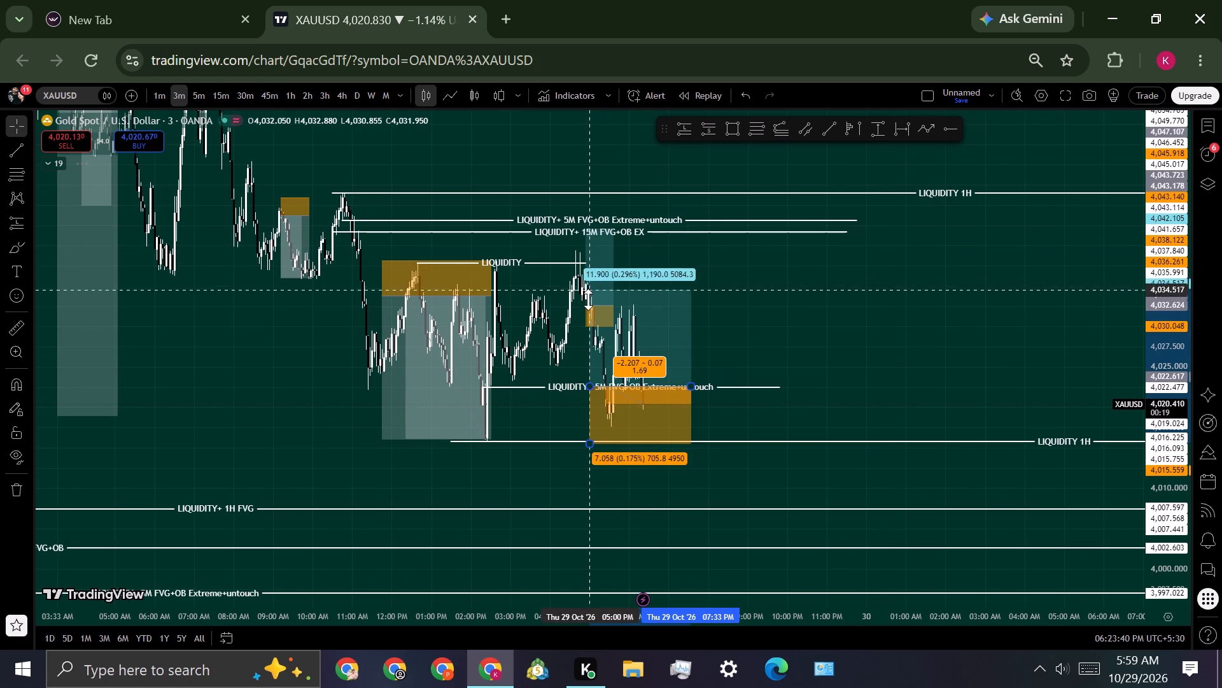
drag(588, 299, 591, 307)
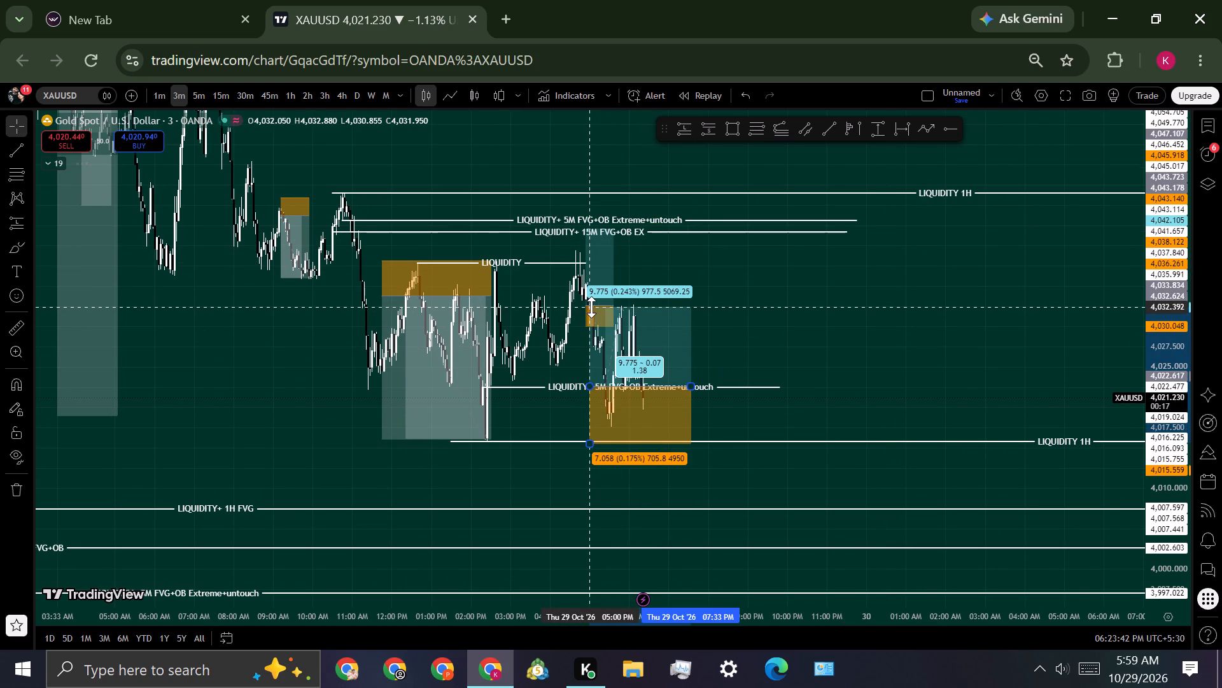
drag(591, 307, 792, 222)
click(831, 302)
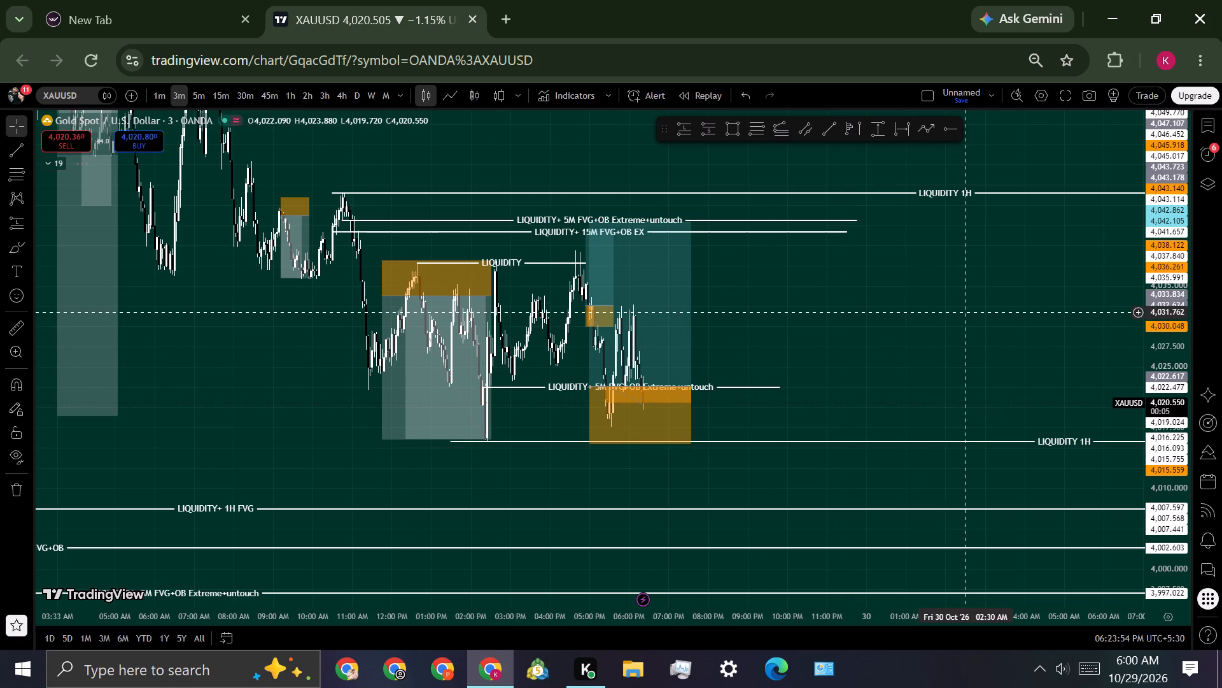
Inspect recent 3-minute candles at the long position's orange stop zone, and switch to the 1-minute chart to examine the same area.
scroll(1169, 456, up, 2)
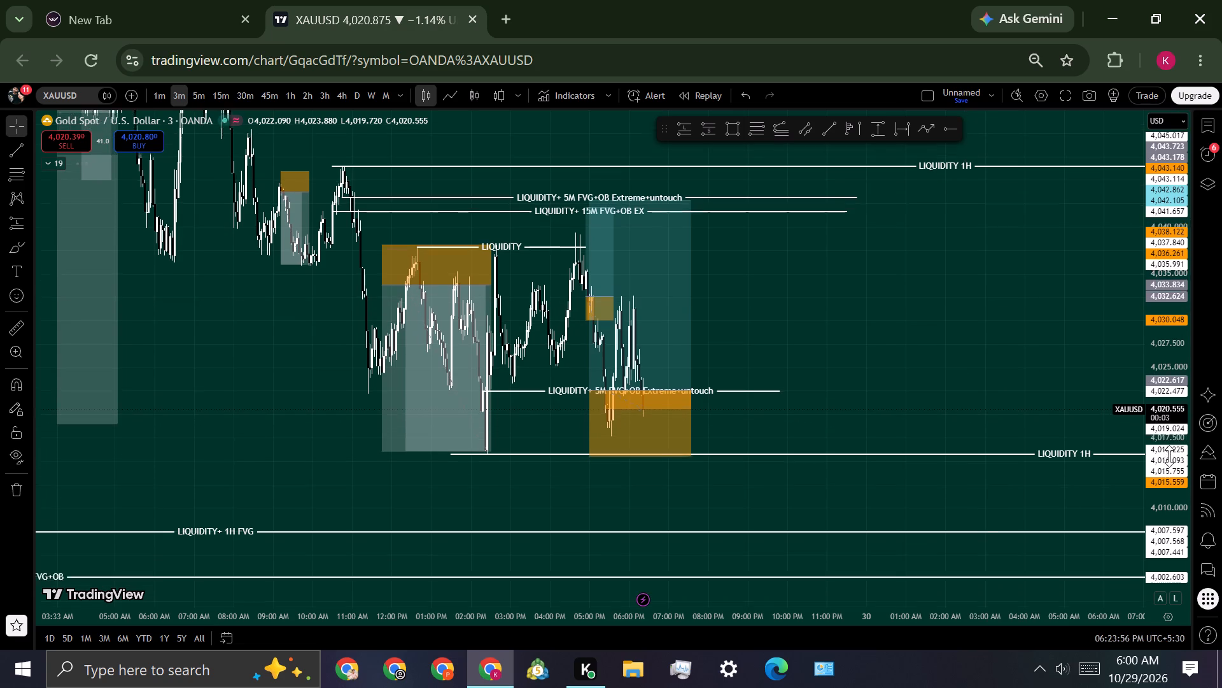
scroll(1169, 456, up, 2)
scroll(628, 447, up, 4)
drag(771, 403, 885, 378)
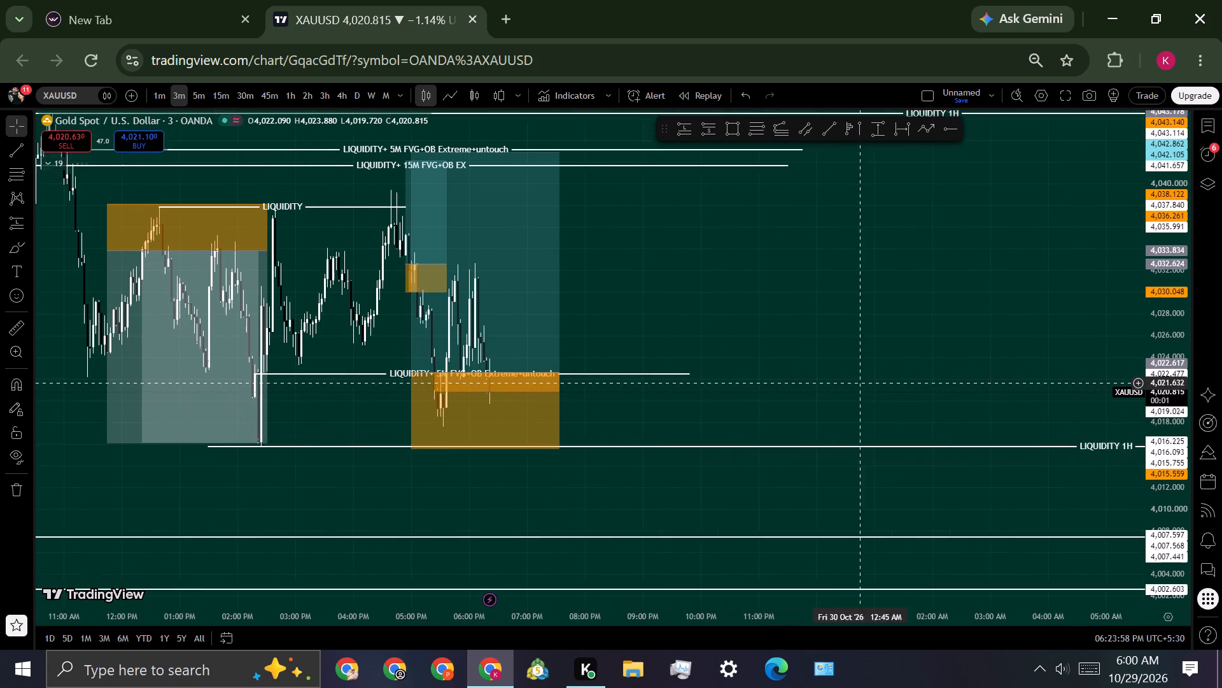
drag(885, 378, 940, 367)
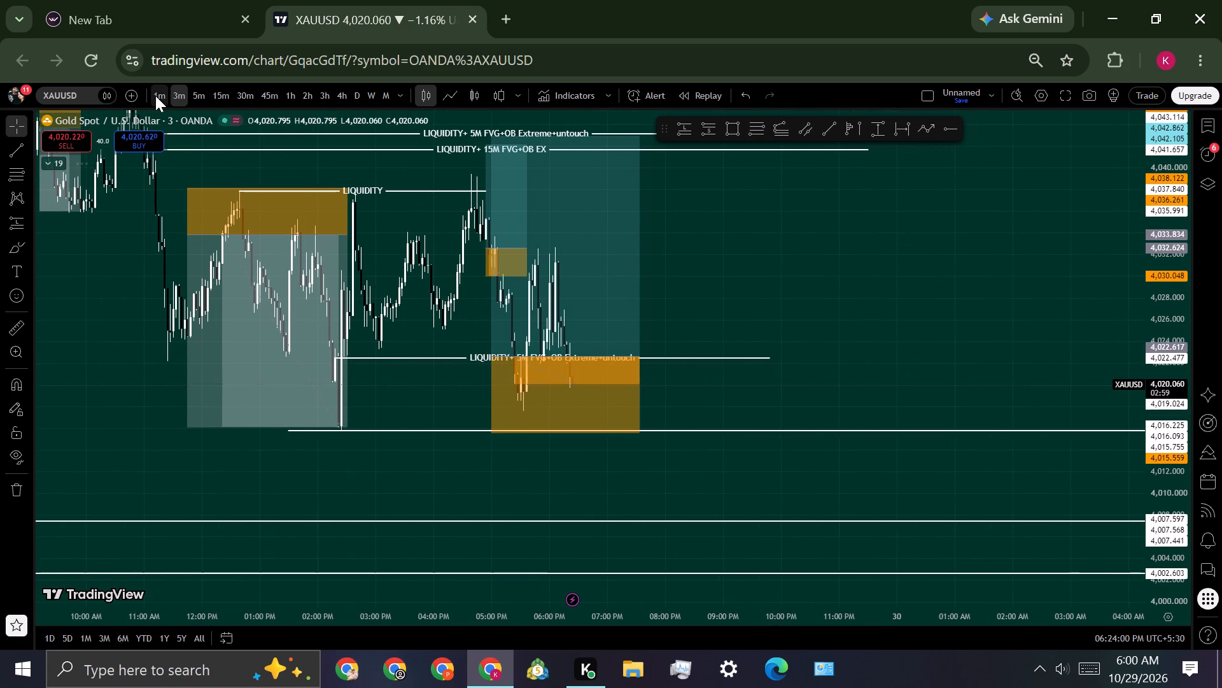
click(155, 96)
scroll(1146, 487, up, 1)
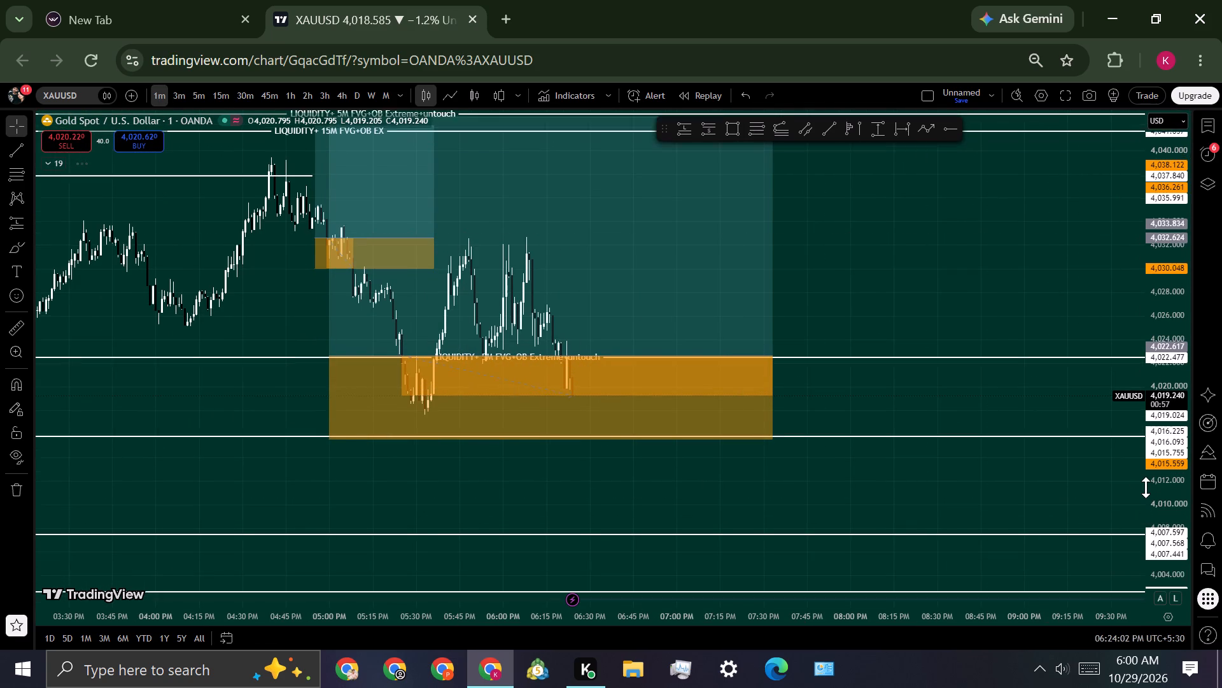
scroll(1146, 487, up, 3)
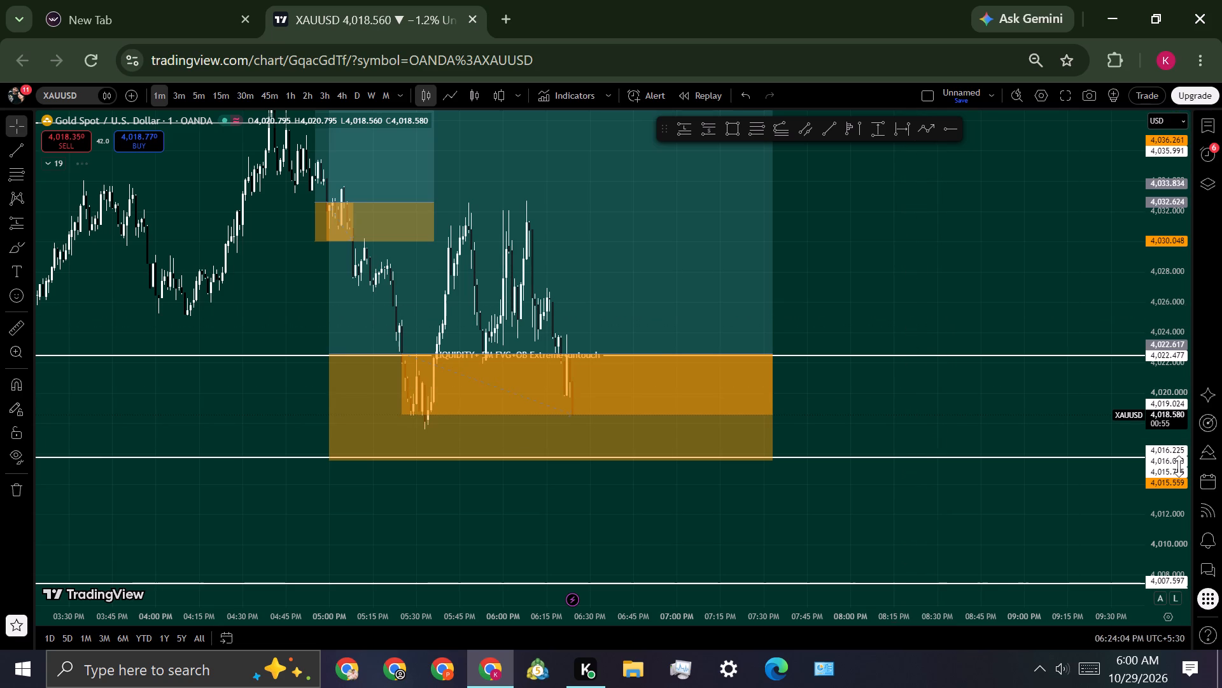
scroll(1176, 471, down, 5)
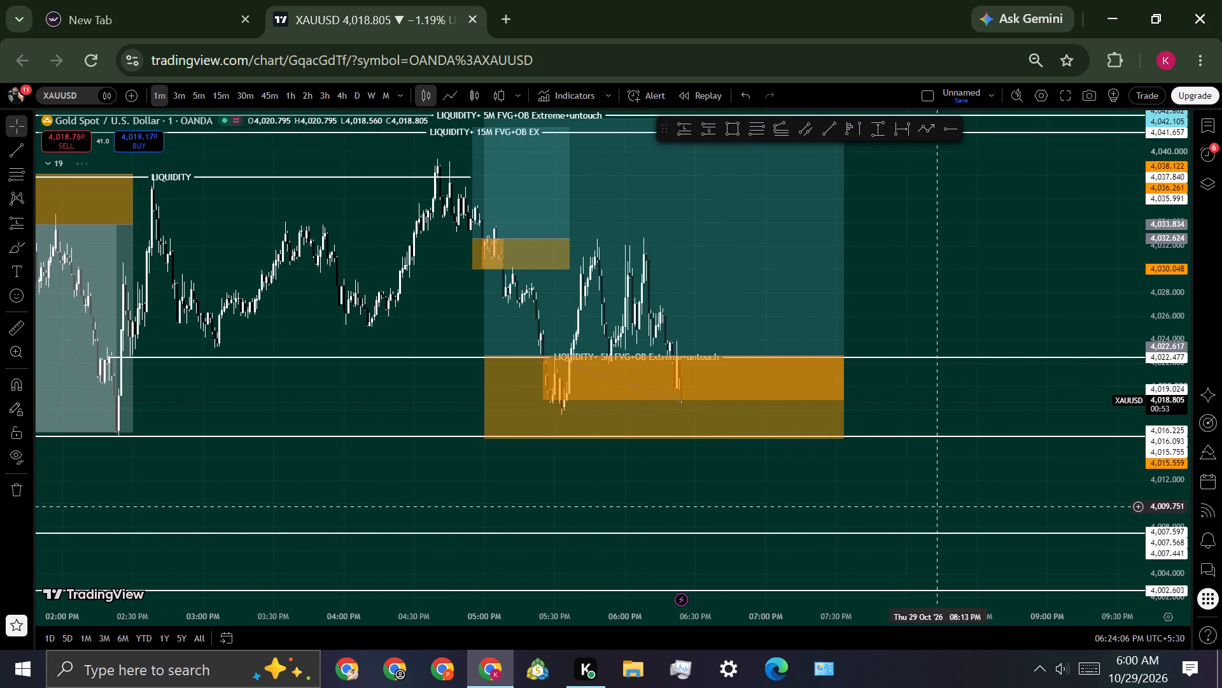
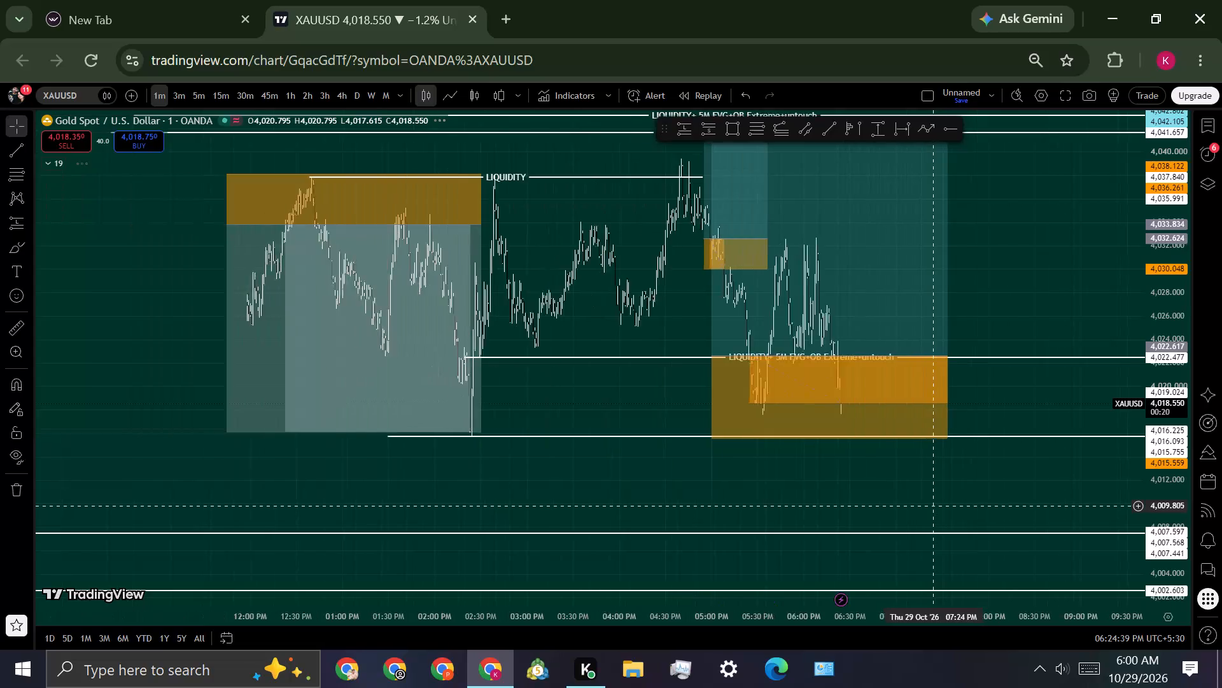
Examine 1-minute XAUUSD price action around the long position's orange stop zone and the liquidity lines bounding it.
scroll(1176, 484, up, 5)
scroll(1030, 524, up, 2)
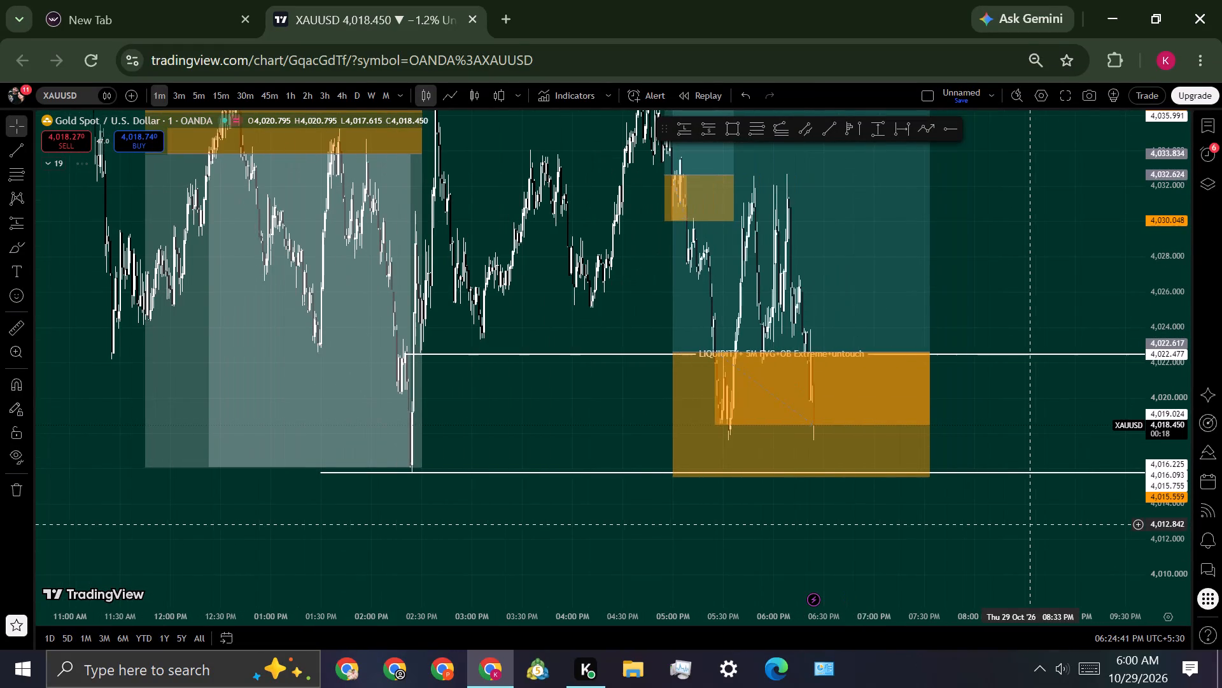
drag(1030, 524, 978, 501)
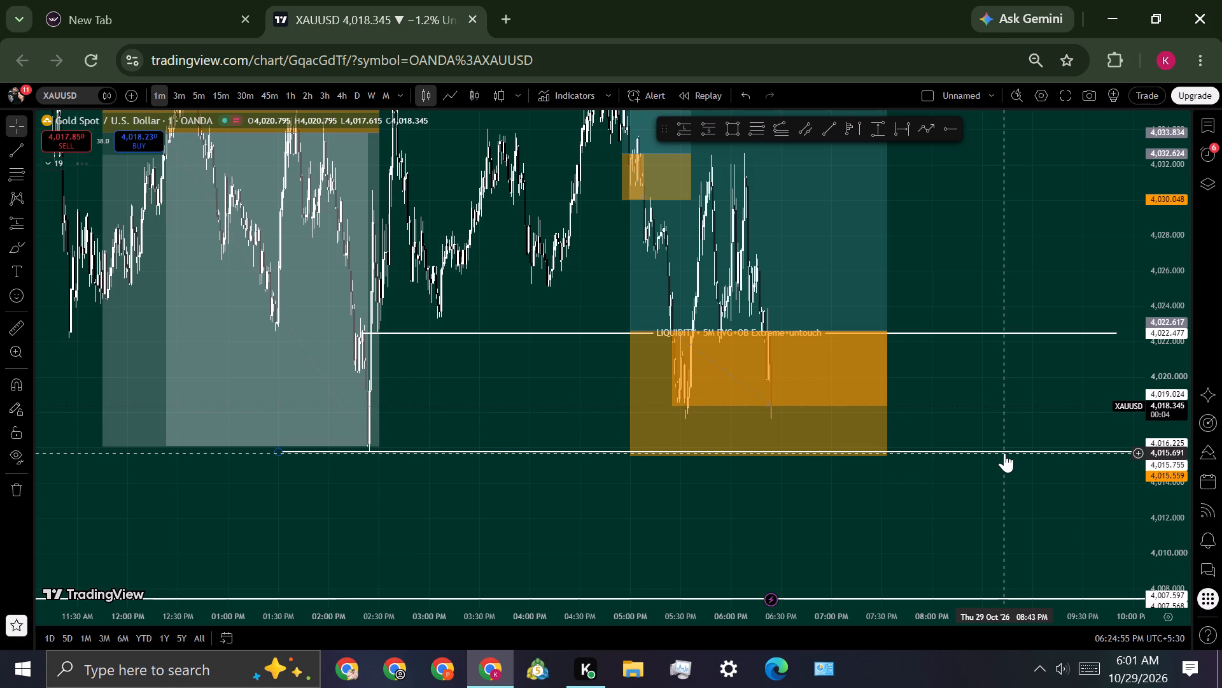
scroll(995, 426, up, 4)
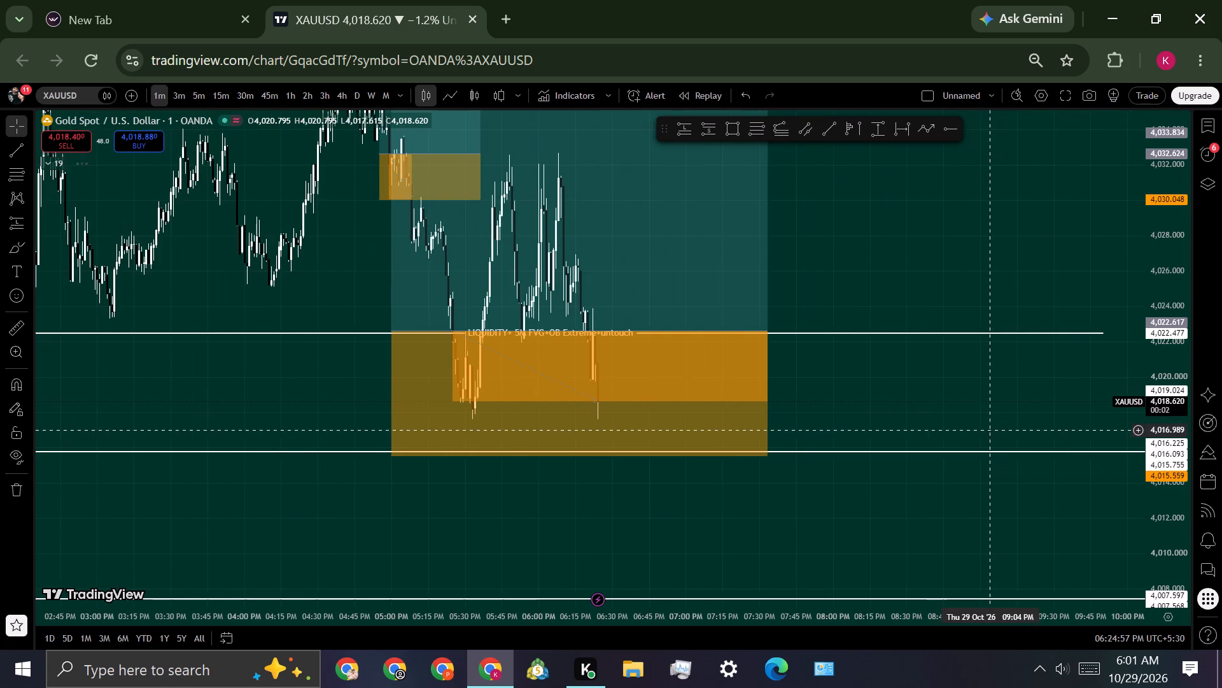
drag(990, 240, 1014, 369)
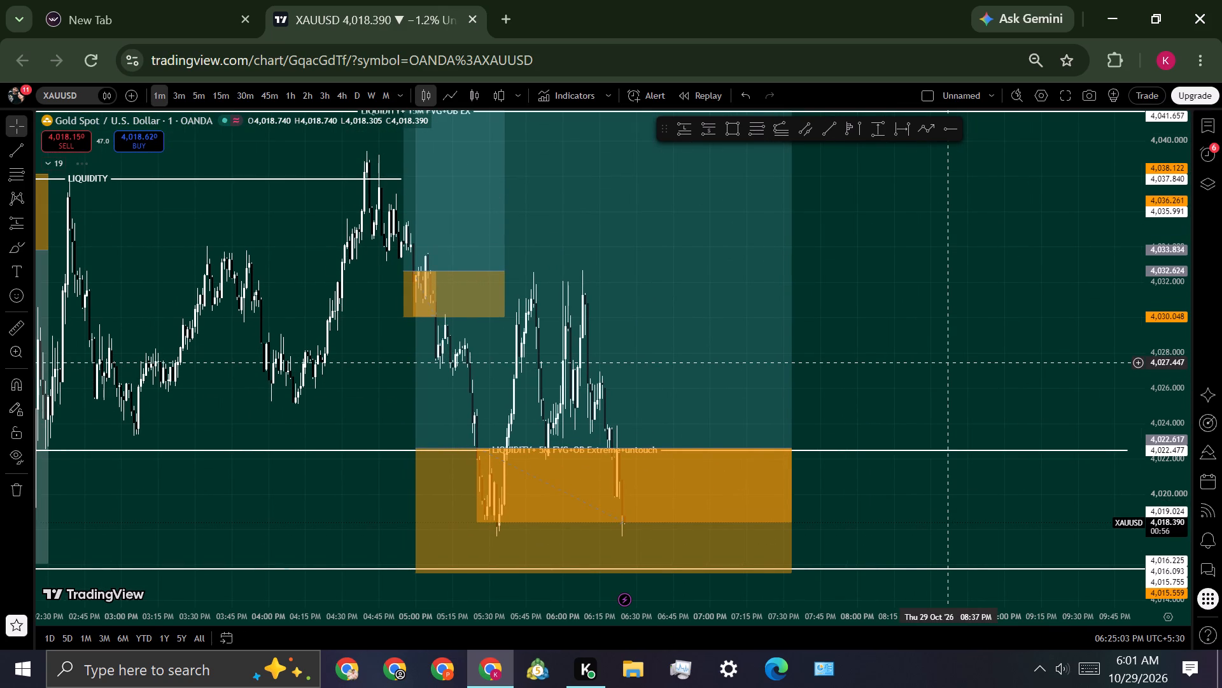
scroll(1151, 392, down, 5)
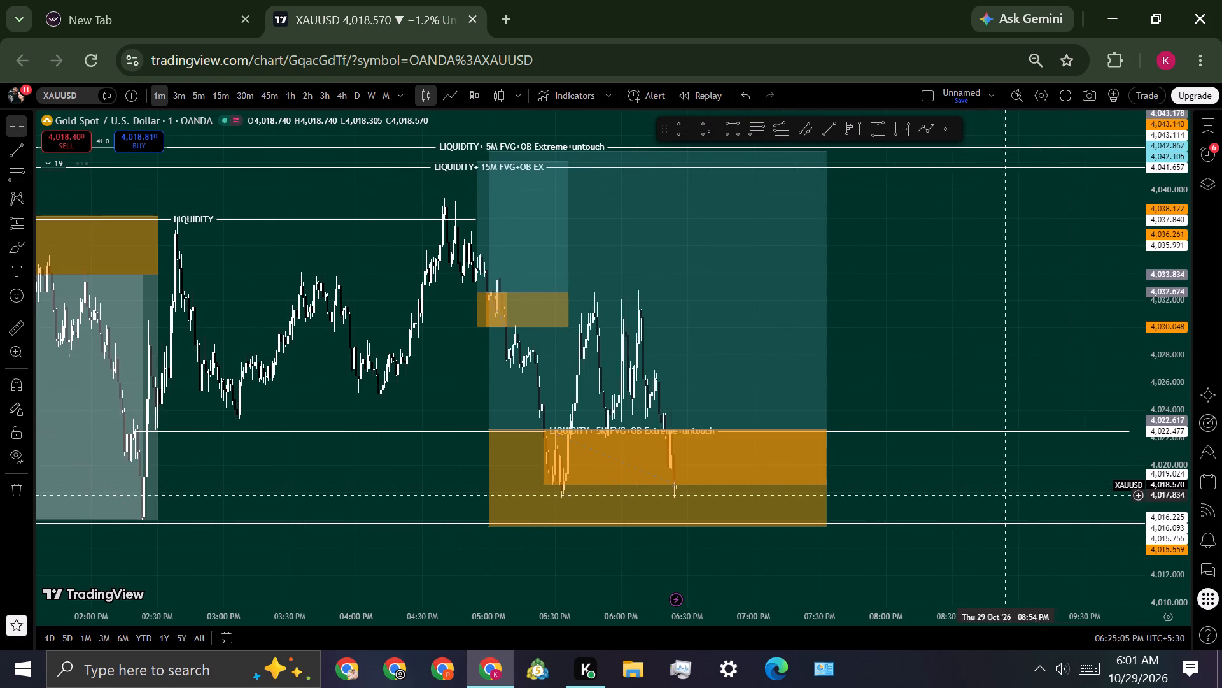
drag(932, 535, 932, 514)
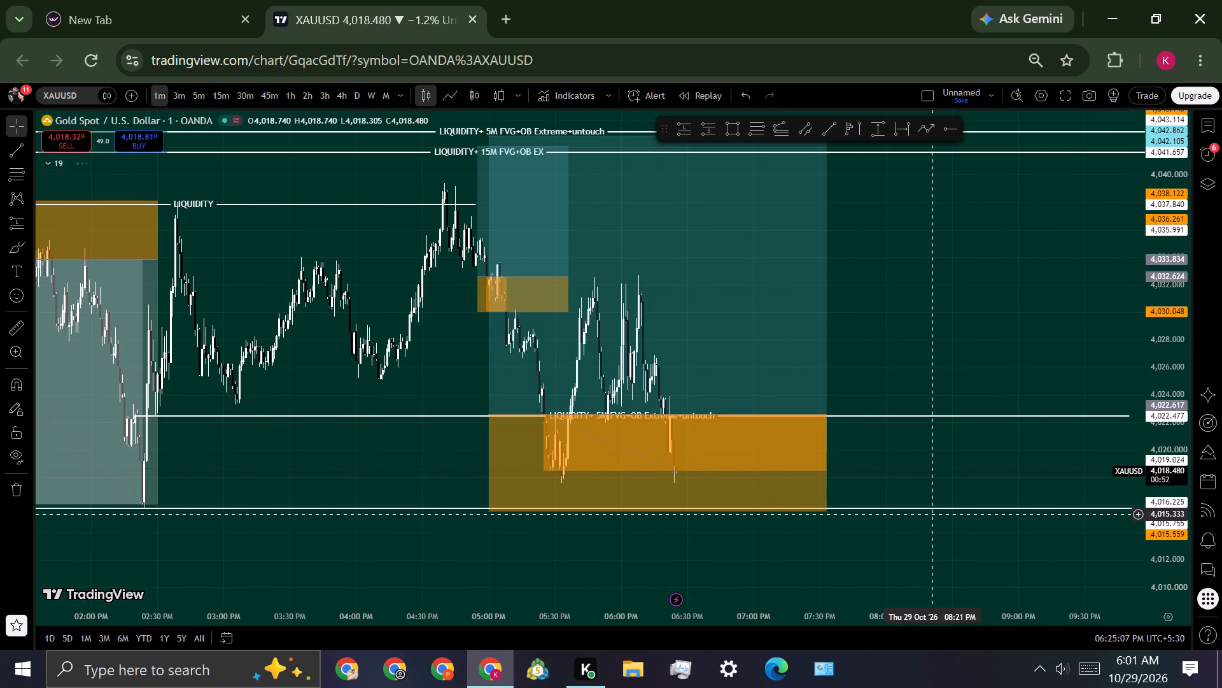
scroll(931, 519, down, 2)
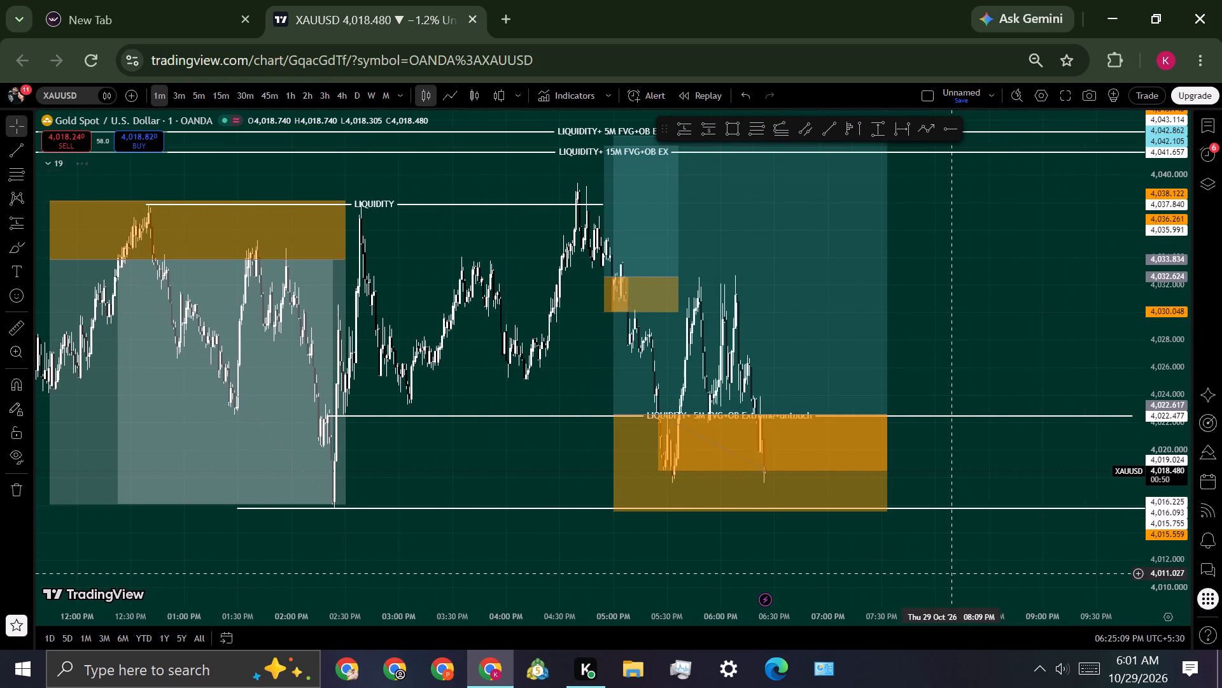
Compare the latest 1-minute candles with the liquidity line below the stop zone and the 15M and 5M FVG+OB liquidity lines near the target.
drag(958, 569, 726, 496)
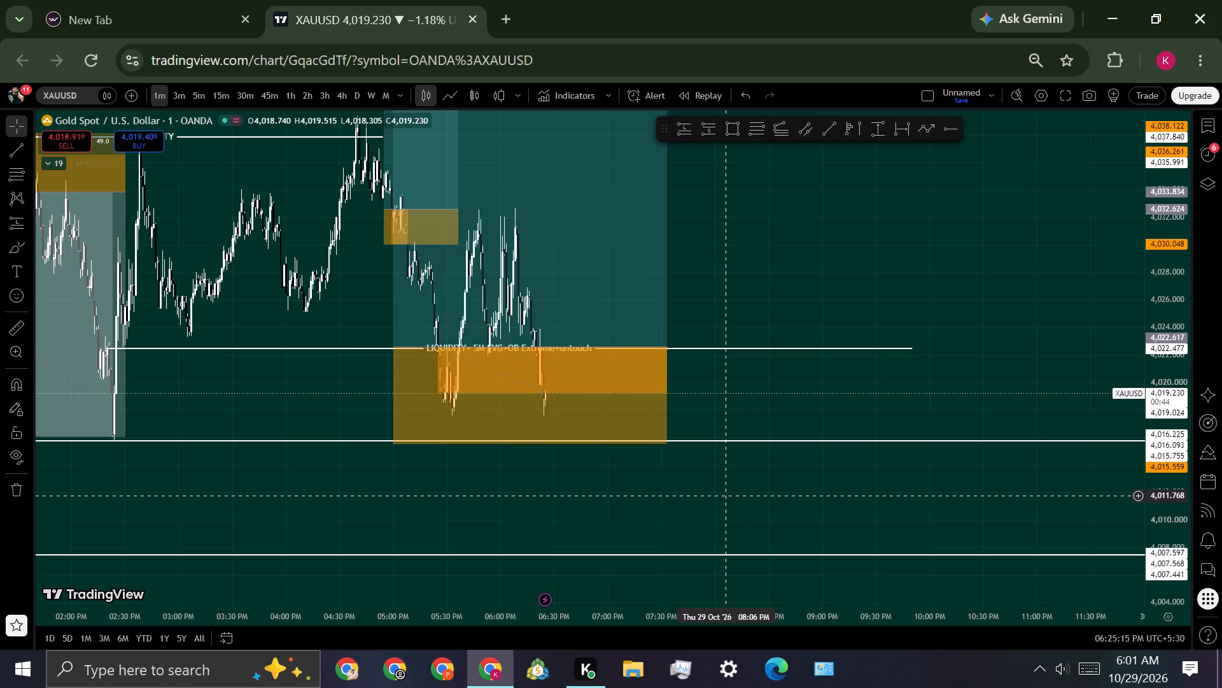
scroll(686, 511, up, 1)
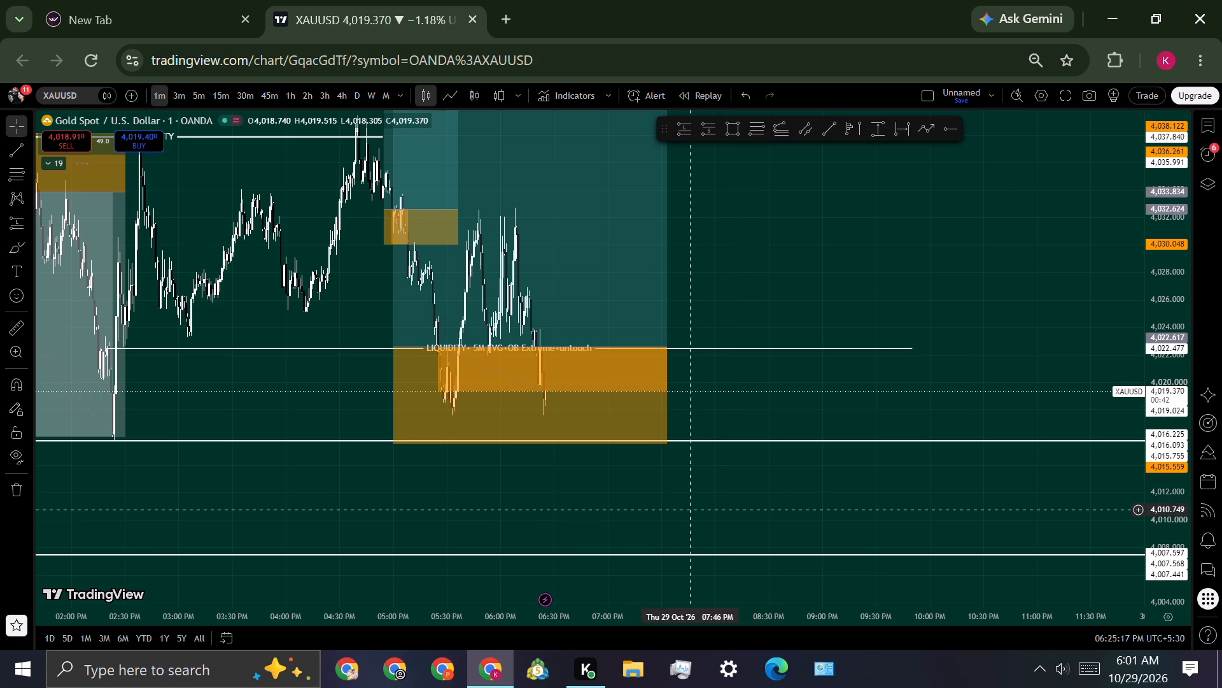
scroll(686, 511, up, 1)
drag(694, 289, 895, 359)
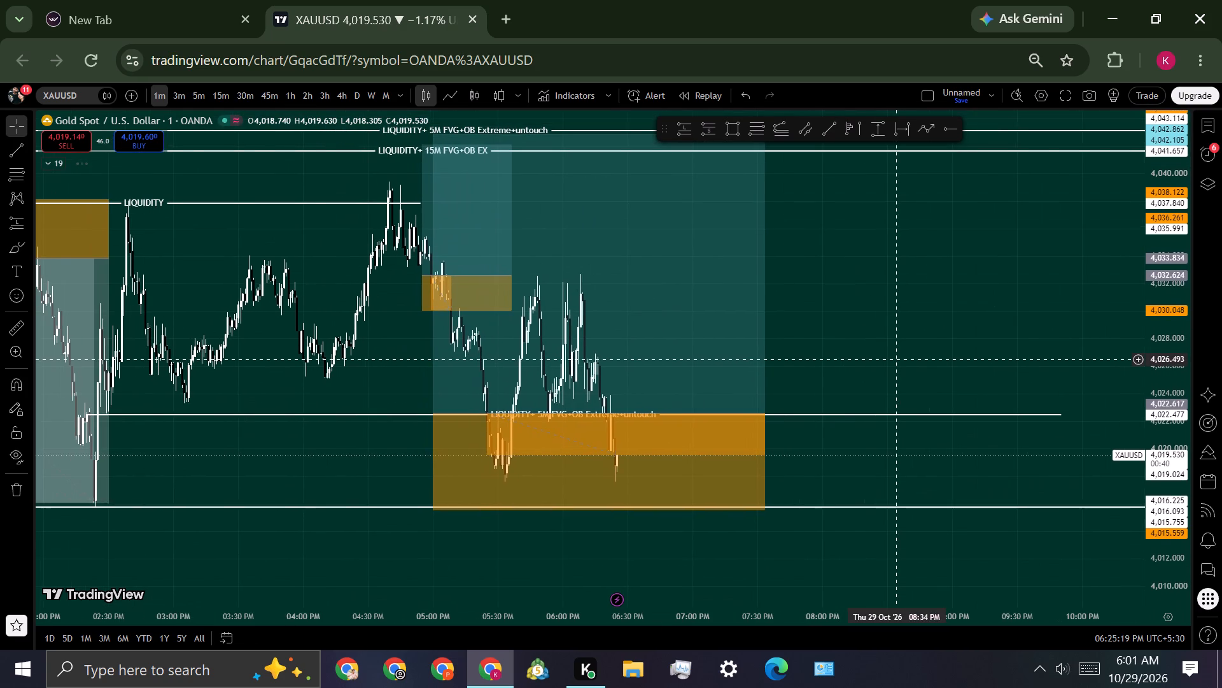
scroll(895, 359, up, 2)
scroll(1165, 402, down, 3)
scroll(1035, 398, down, 1)
drag(945, 304, 839, 322)
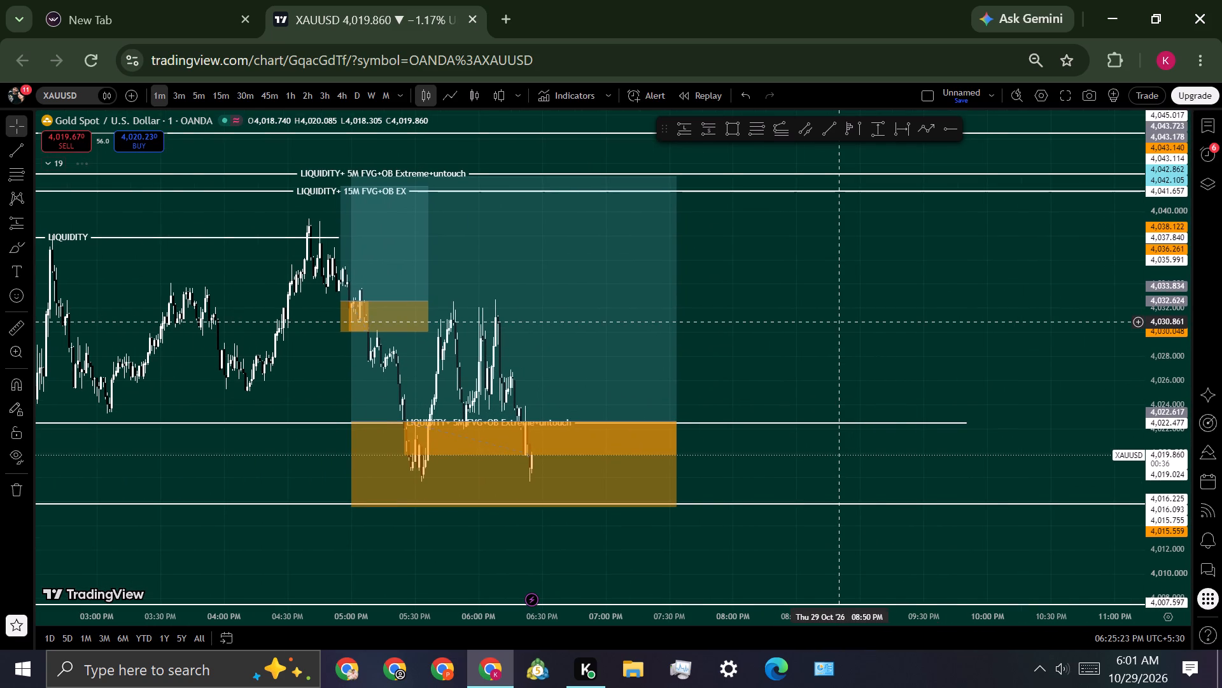
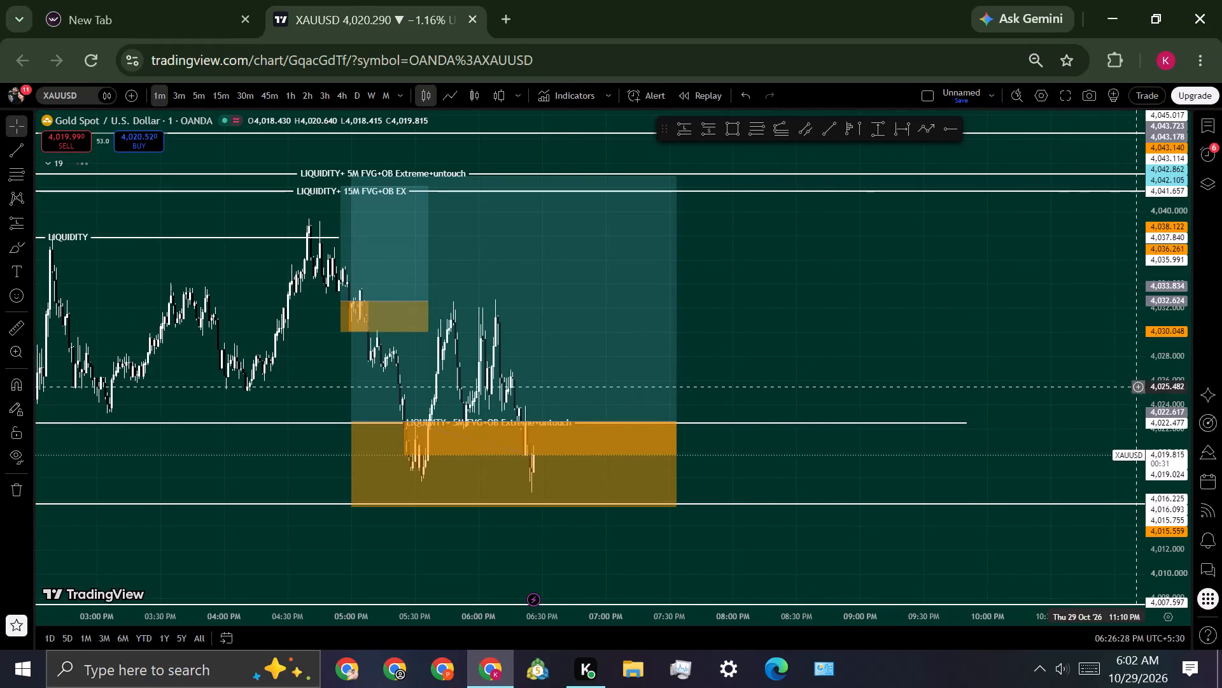
Shorten the long position over the orange stop zone so its end edge sits at about 06:40 PM.
scroll(914, 398, up, 2)
drag(789, 354, 1043, 356)
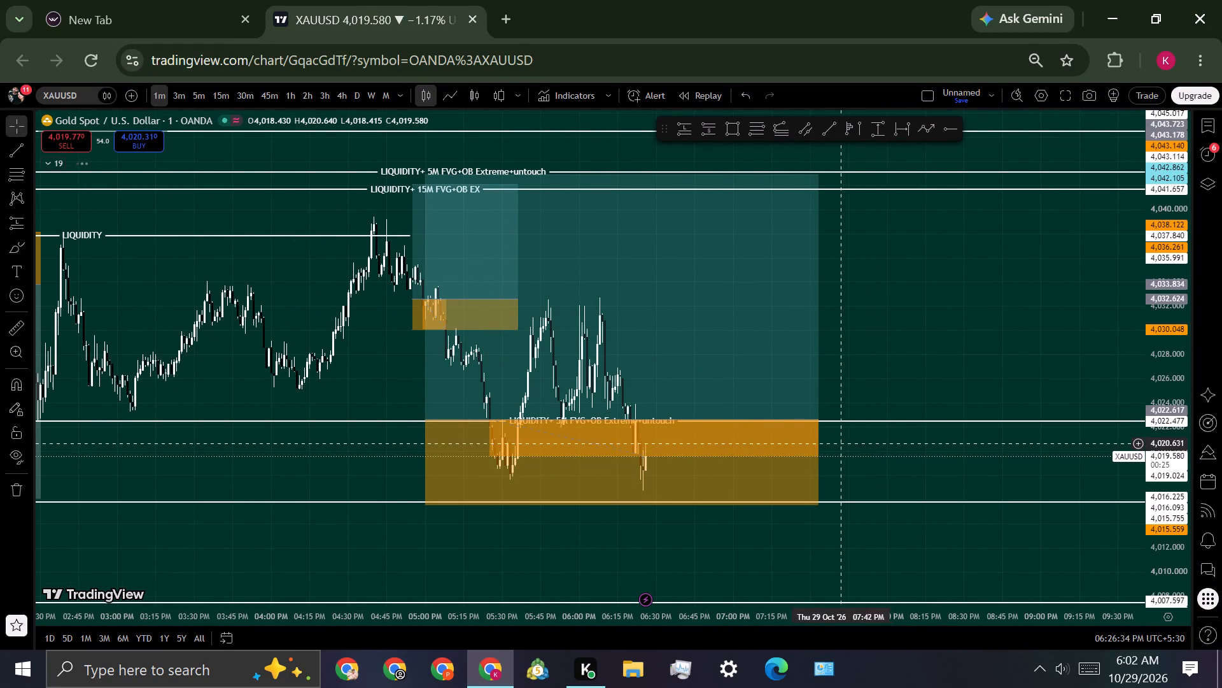
drag(817, 419, 682, 420)
click(857, 388)
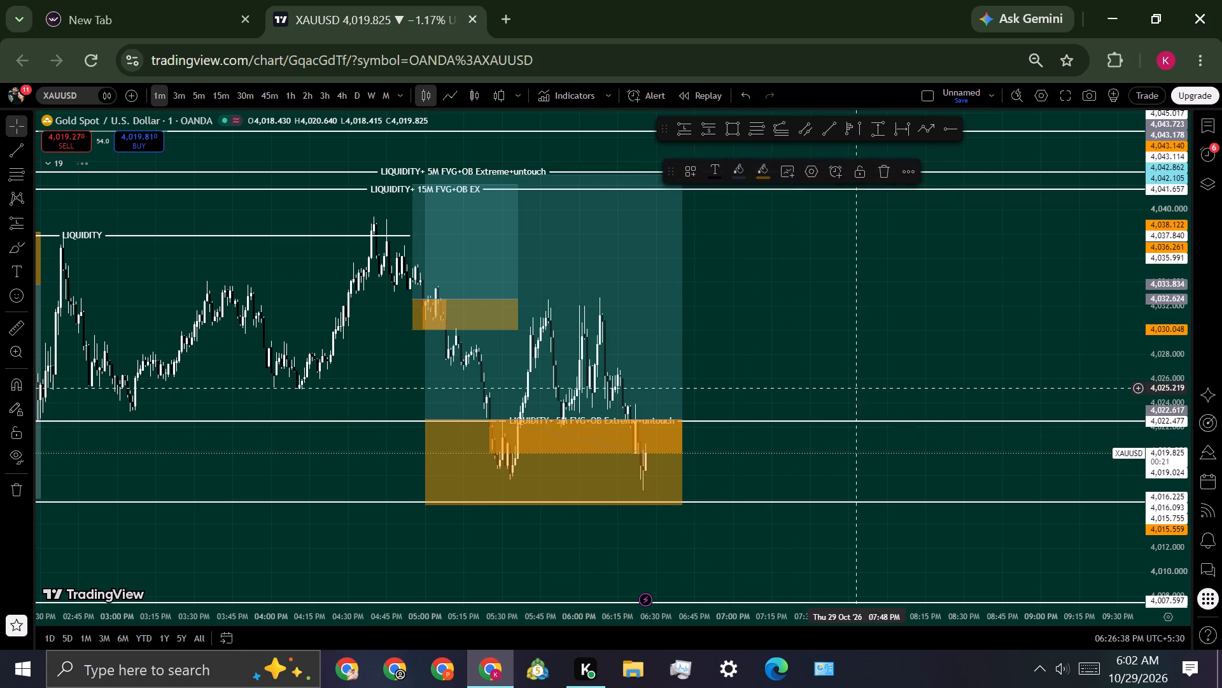
Shorten the 5M FVG+OB Extreme+untouch liquidity line at 4,022.477 to end at about 05:45 PM, keeping it horizontal.
scroll(1148, 410, down, 4)
drag(1014, 335, 1011, 336)
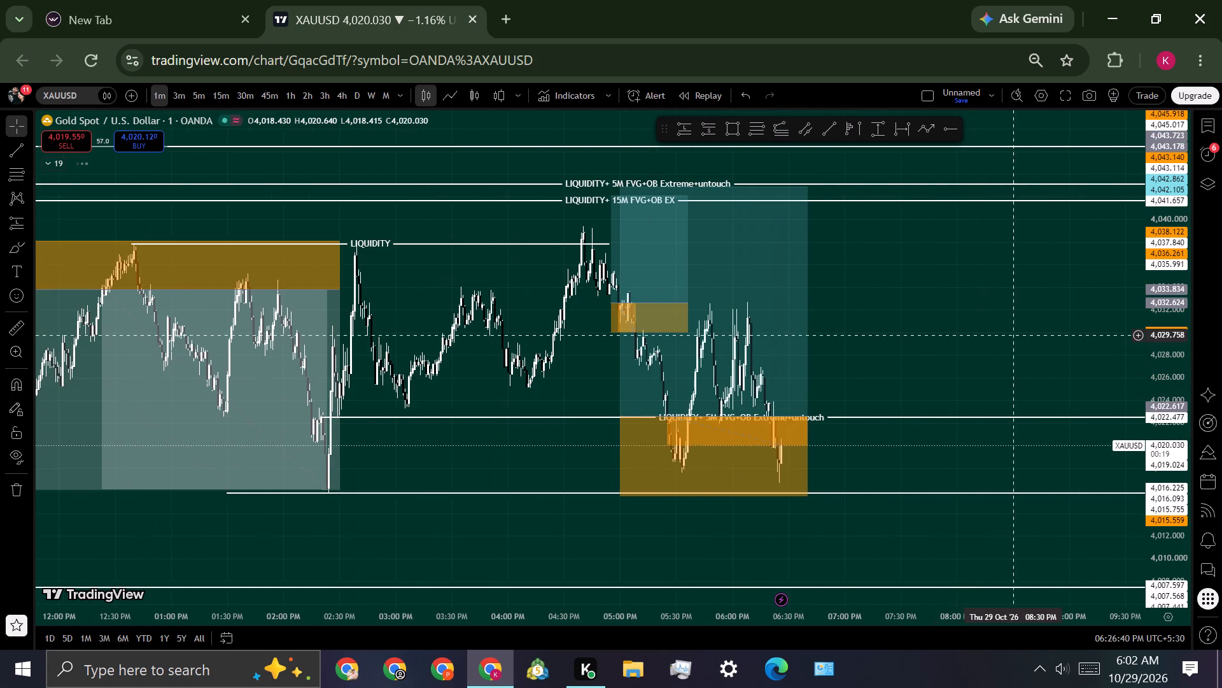
drag(1011, 336, 732, 351)
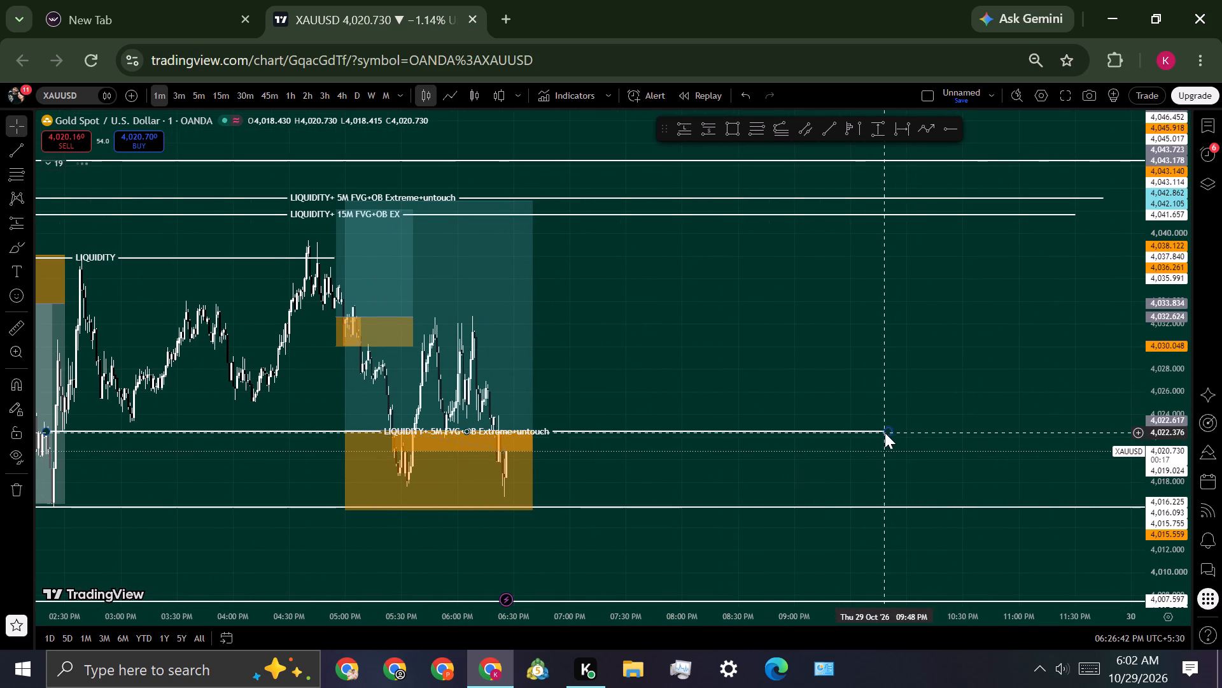
click(885, 433)
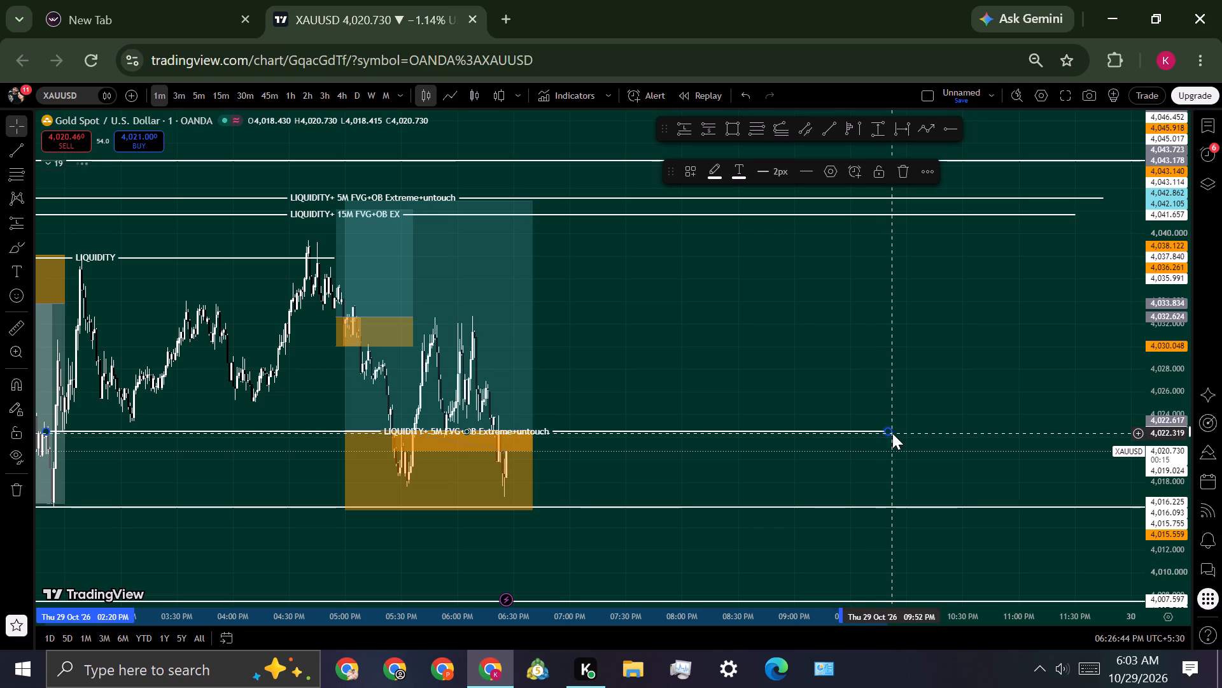
drag(885, 434, 488, 457)
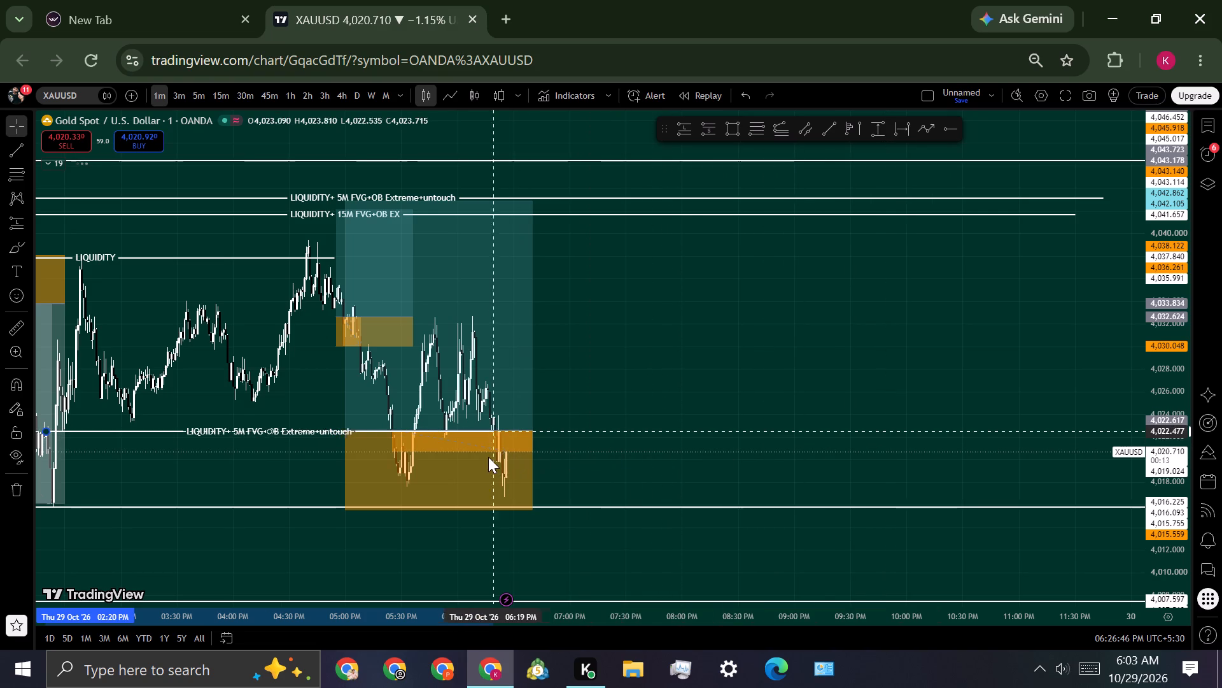
drag(488, 457, 427, 467)
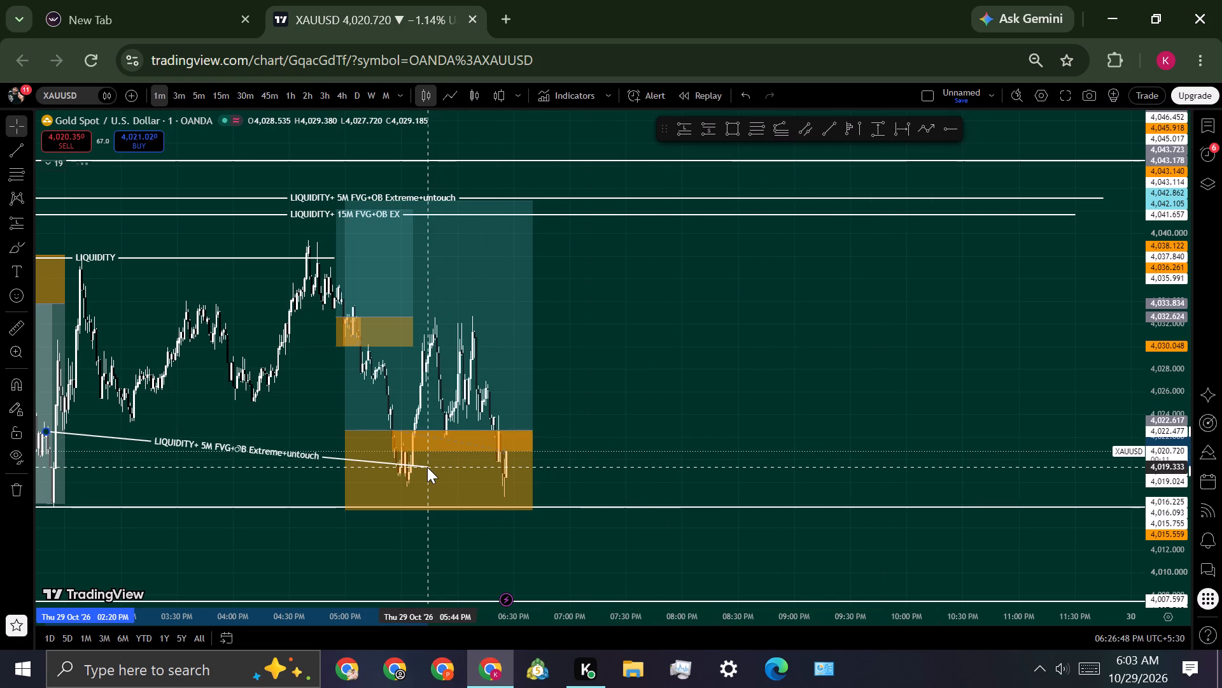
drag(427, 467, 430, 464)
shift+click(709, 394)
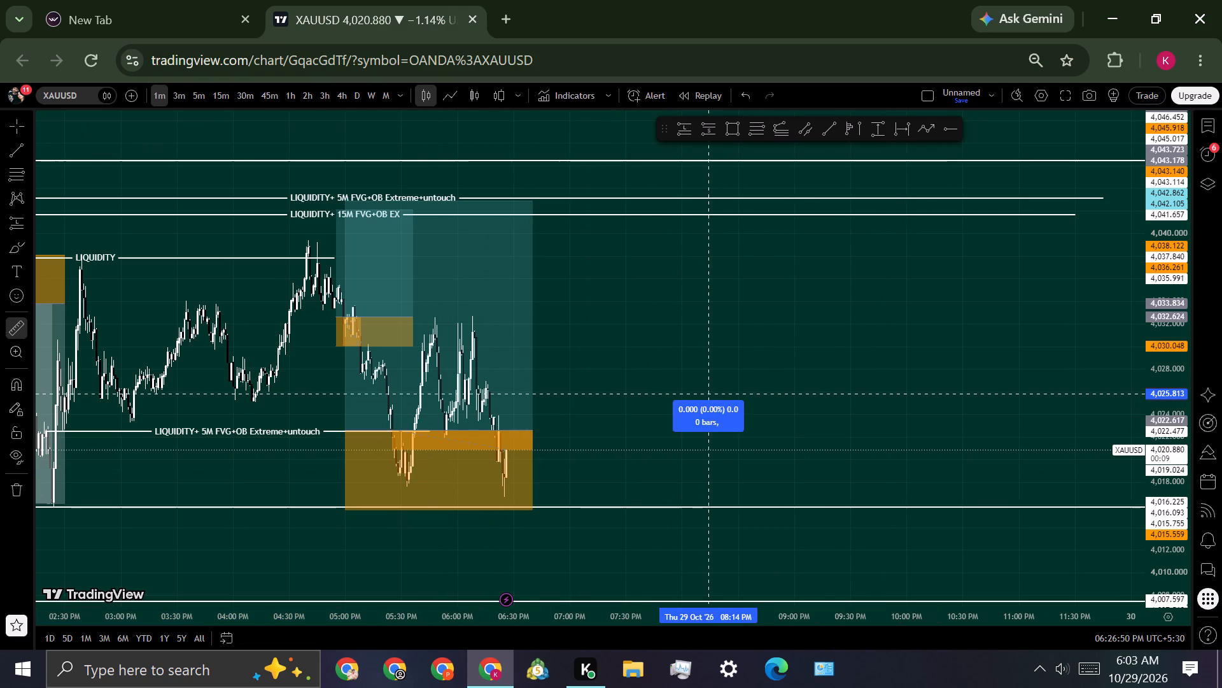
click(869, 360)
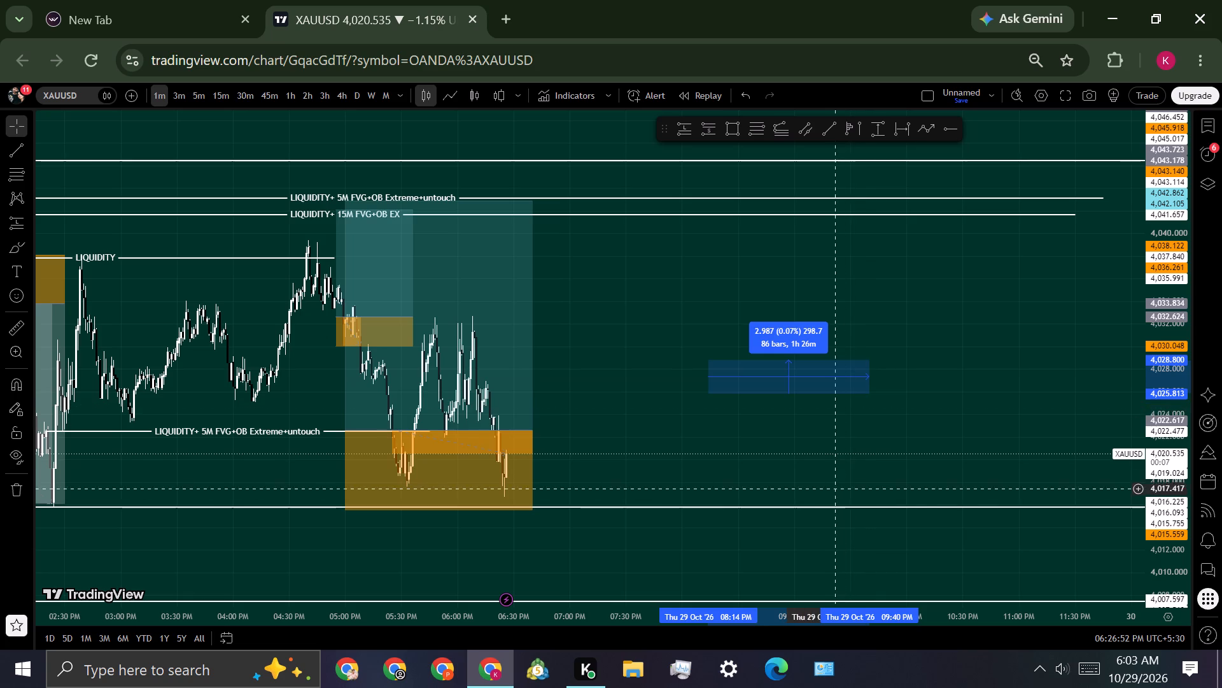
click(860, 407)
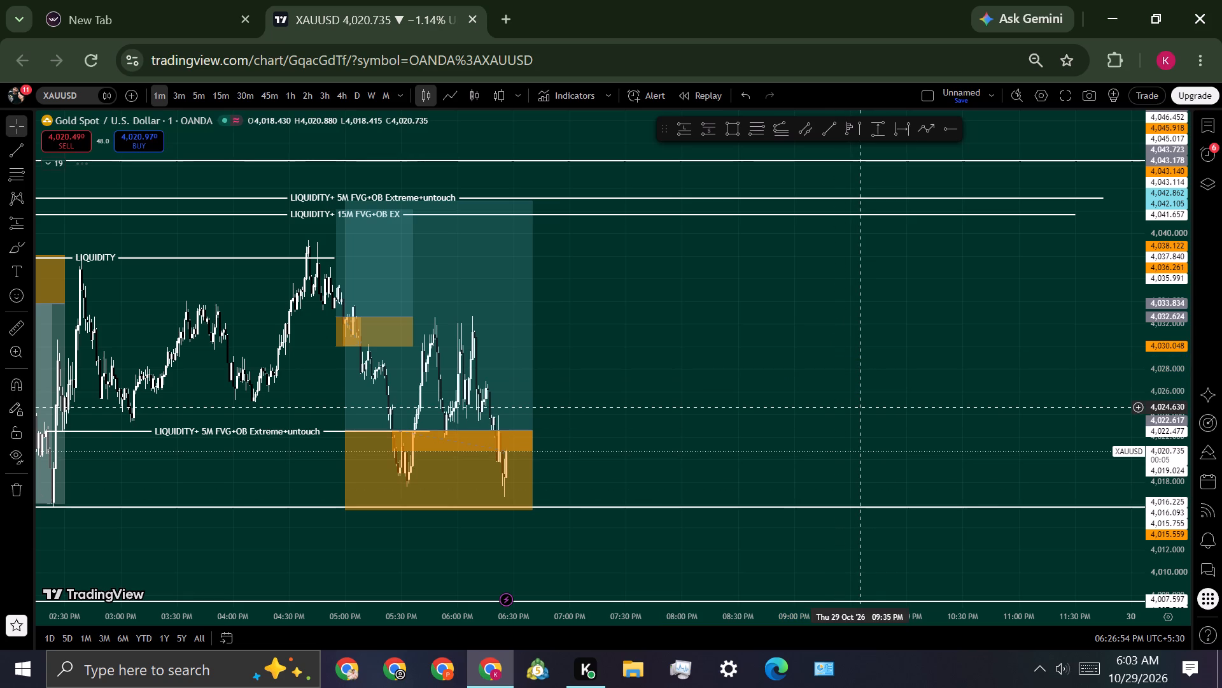
Extend the long position's end edge slightly in time, to about 06:55 PM.
drag(675, 442, 818, 423)
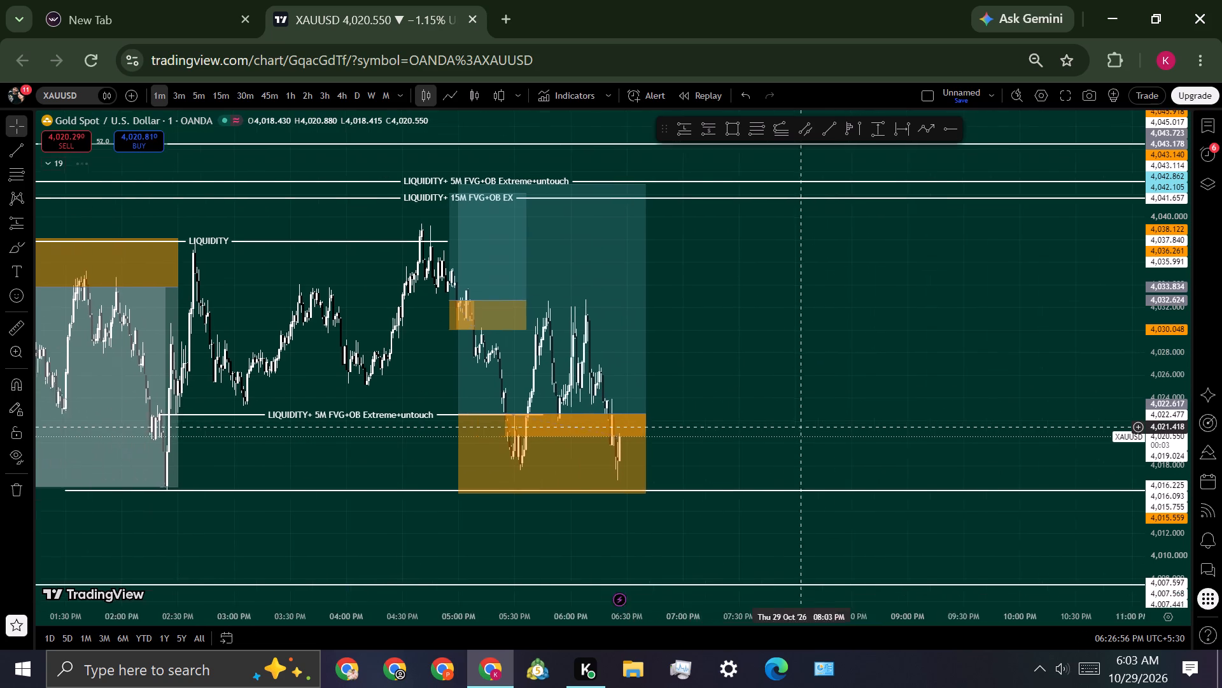
drag(818, 423, 874, 417)
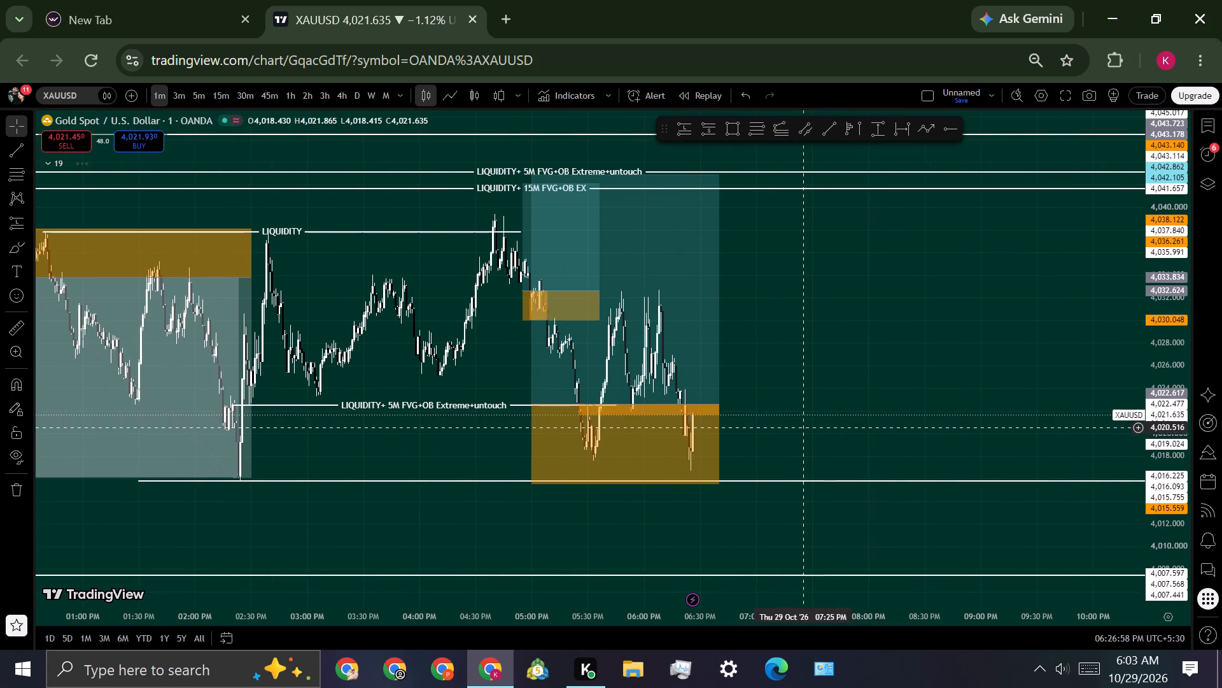
drag(722, 406, 744, 408)
click(832, 385)
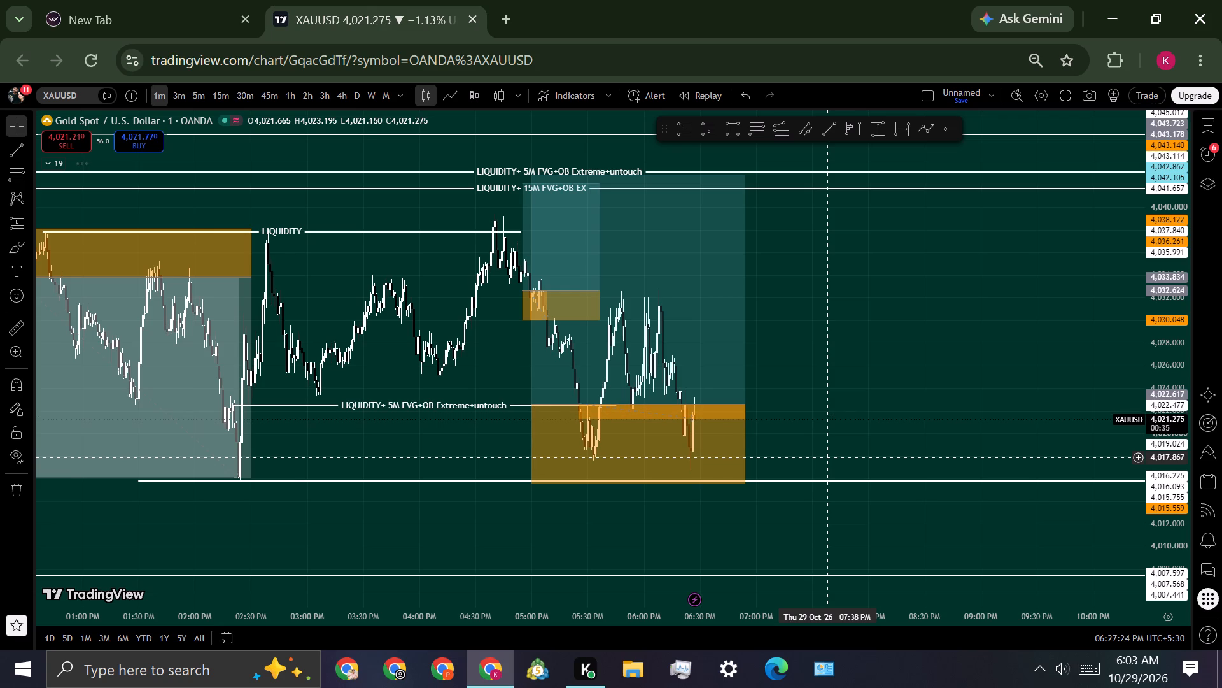
Switch to the 15-minute timeframe and examine price against the 1H liquidity lines above and below the long position.
scroll(1155, 453, down, 4)
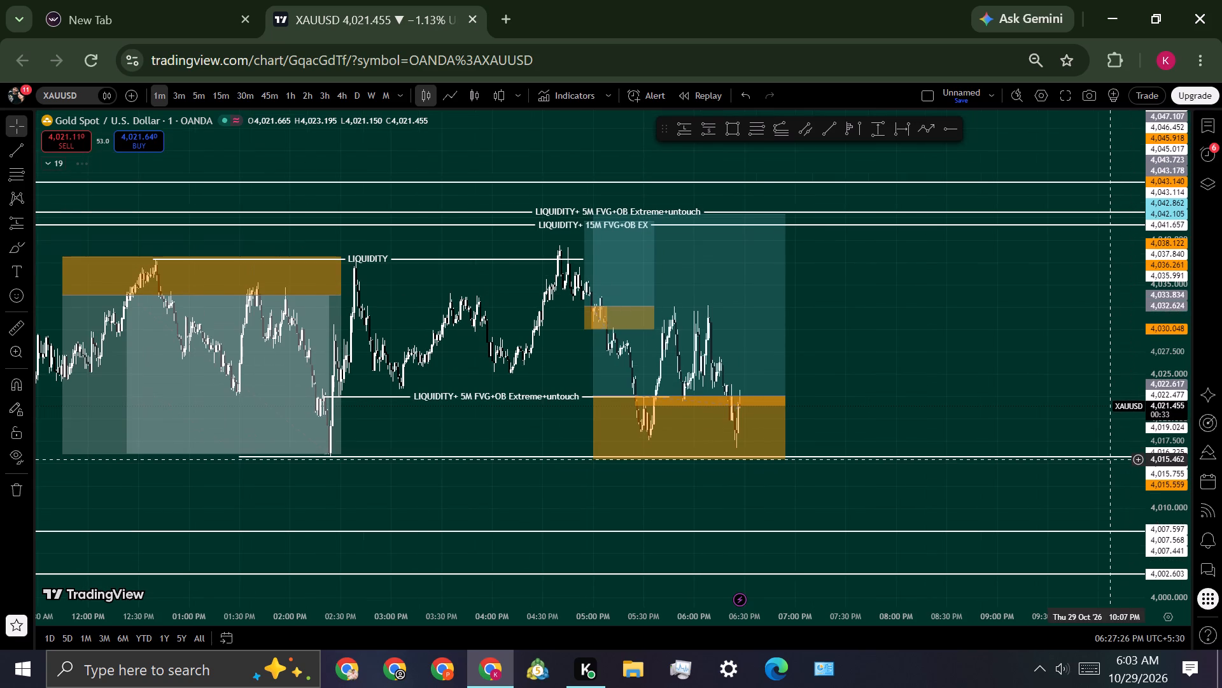
scroll(1110, 459, down, 6)
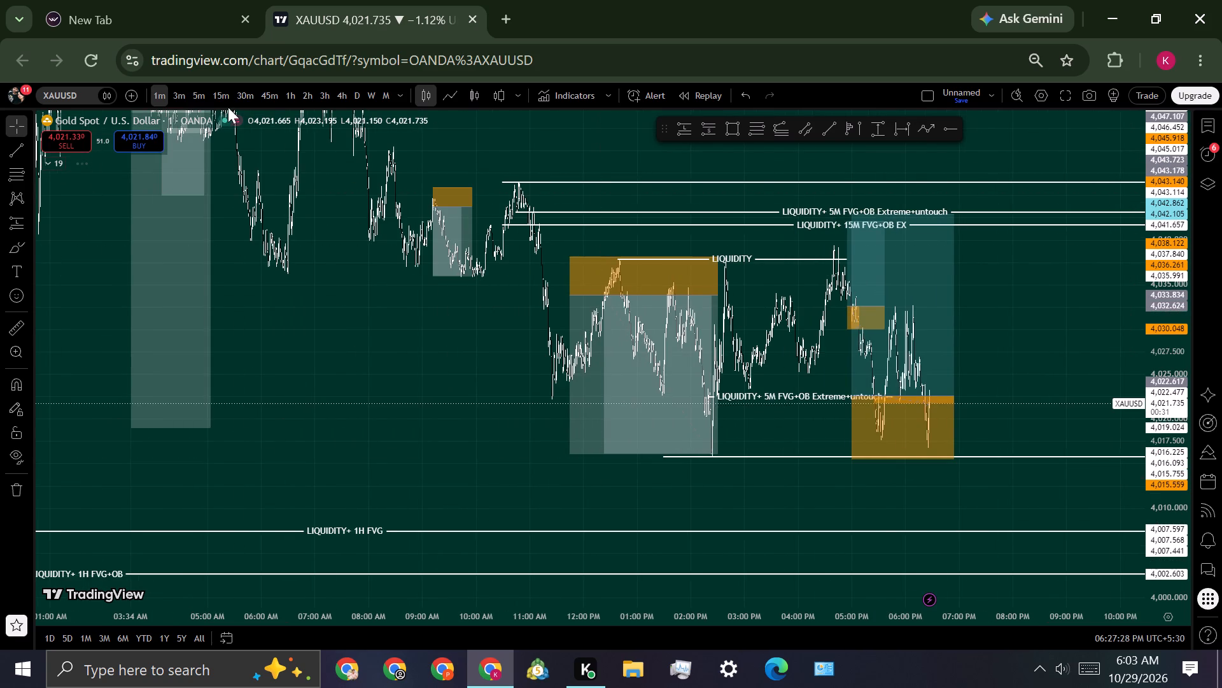
click(218, 101)
scroll(455, 394, up, 11)
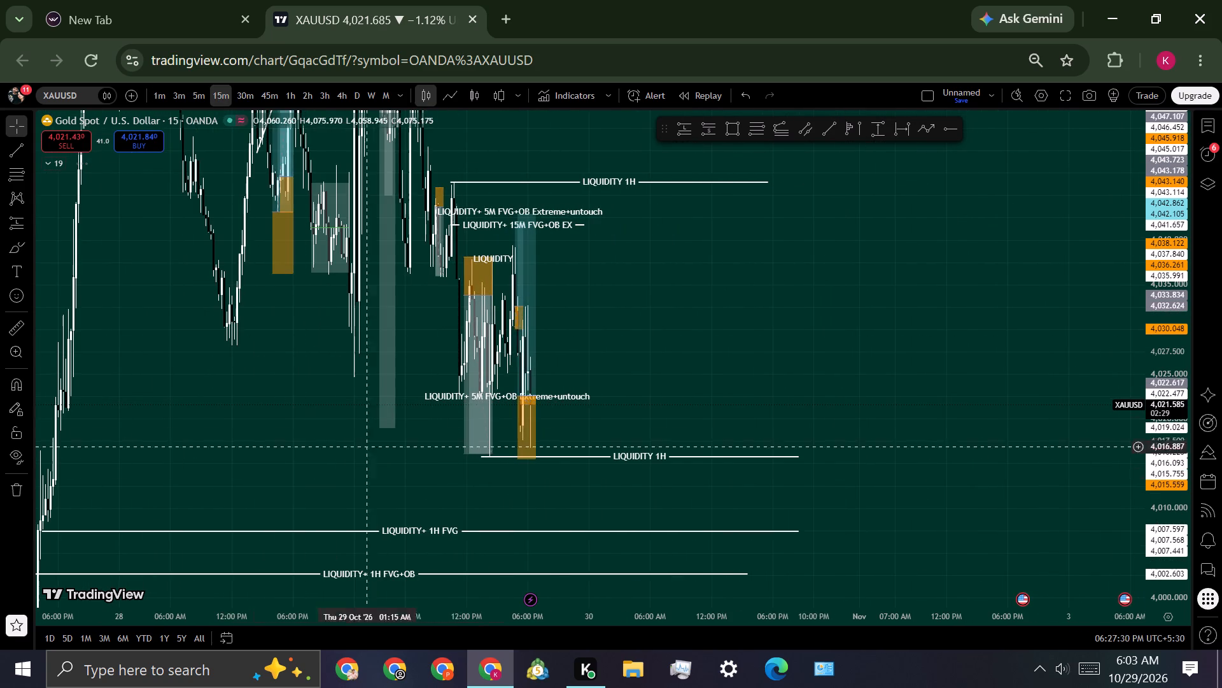
scroll(967, 470, down, 2)
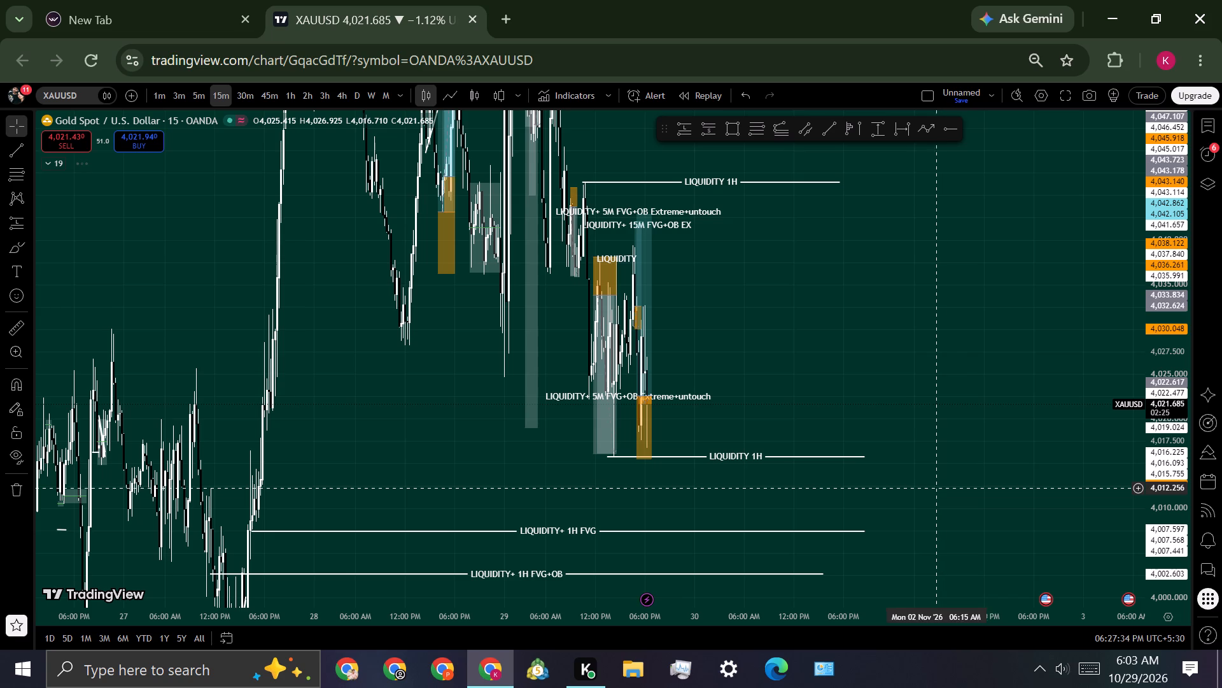
Switch to the 1-hour timeframe and examine the recent candles against the 1H liquidity, 1H FVG and 1H FVG+OB lines.
click(289, 104)
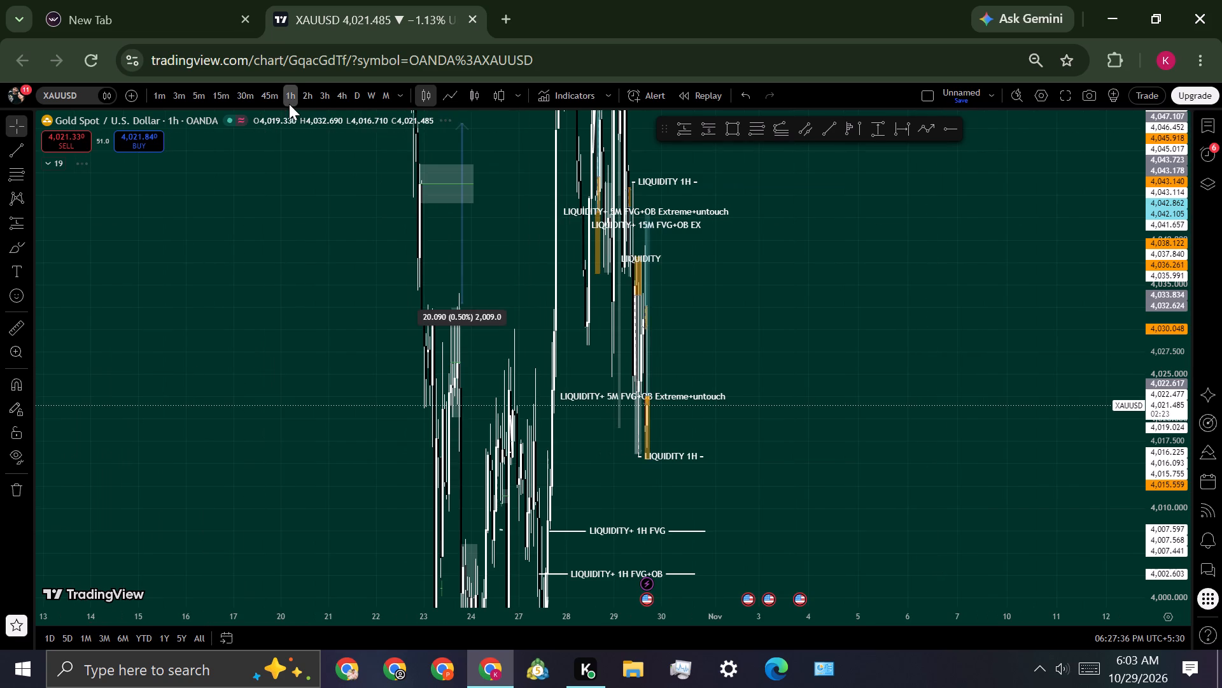
scroll(451, 494, up, 5)
scroll(351, 471, up, 4)
drag(441, 305, 928, 323)
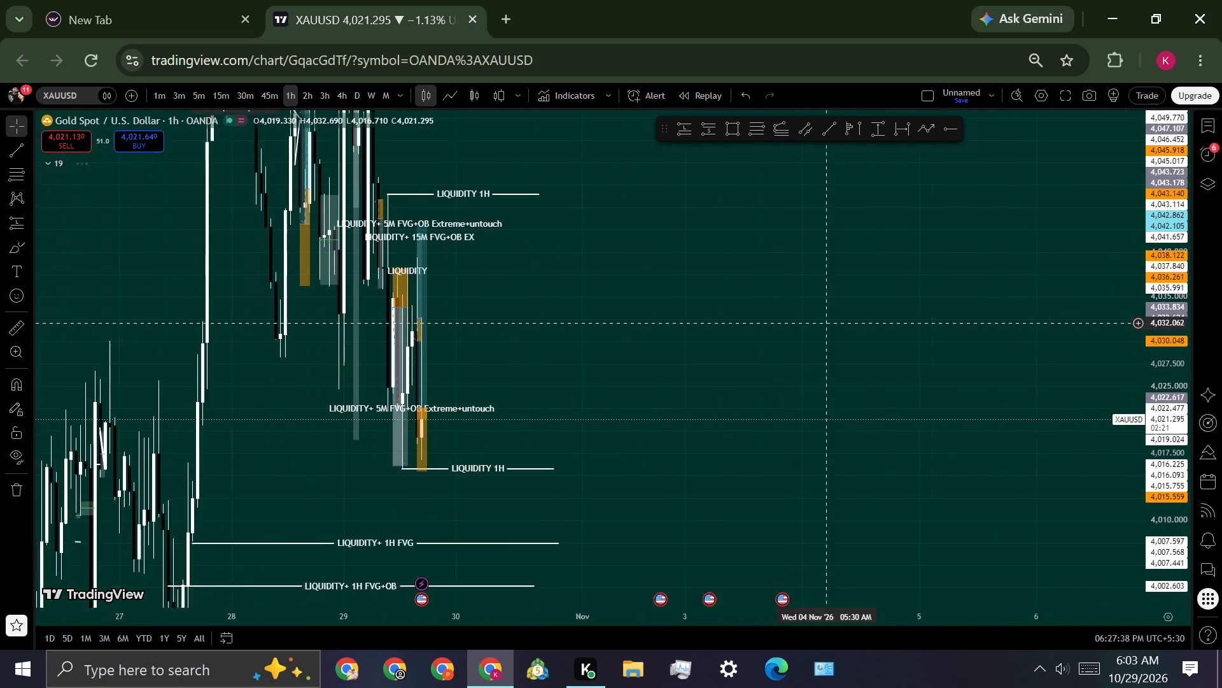
drag(928, 323, 945, 323)
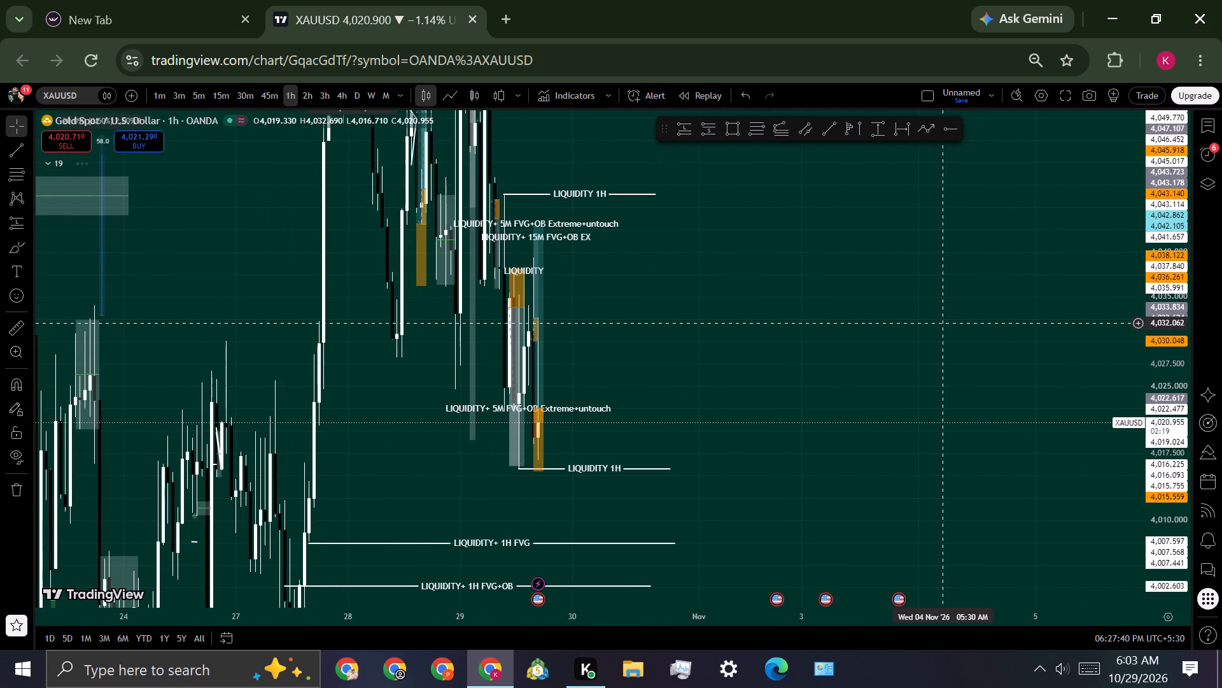
scroll(945, 323, up, 1)
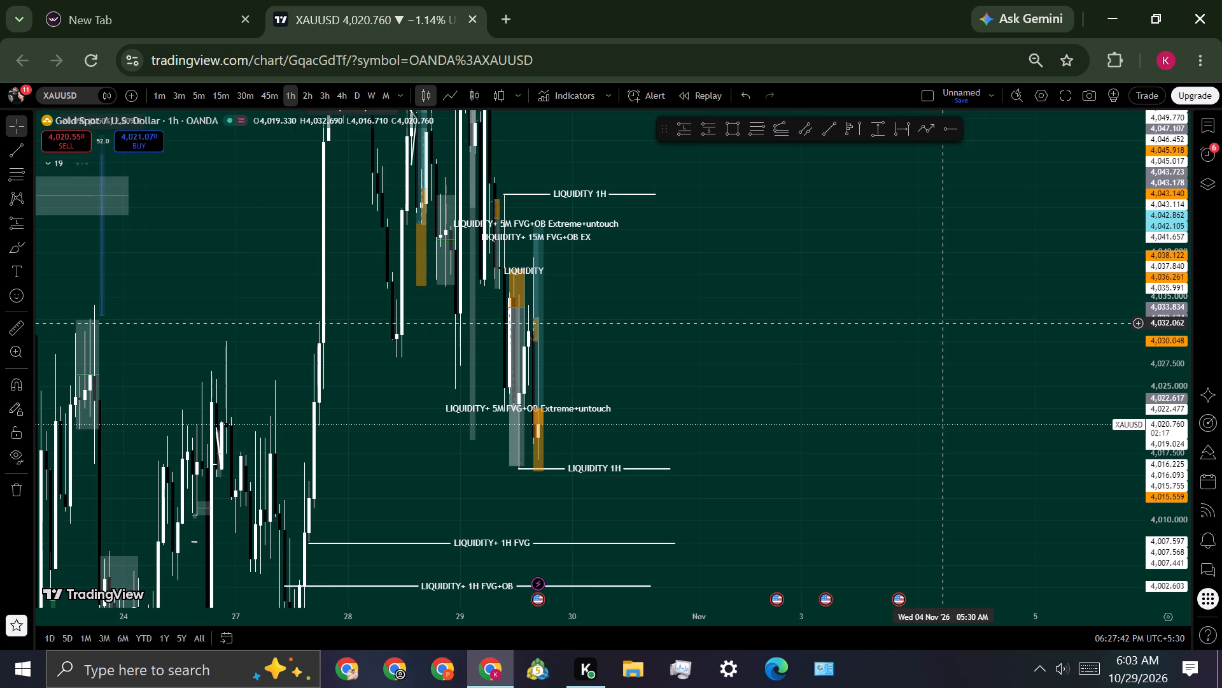
scroll(945, 323, up, 3)
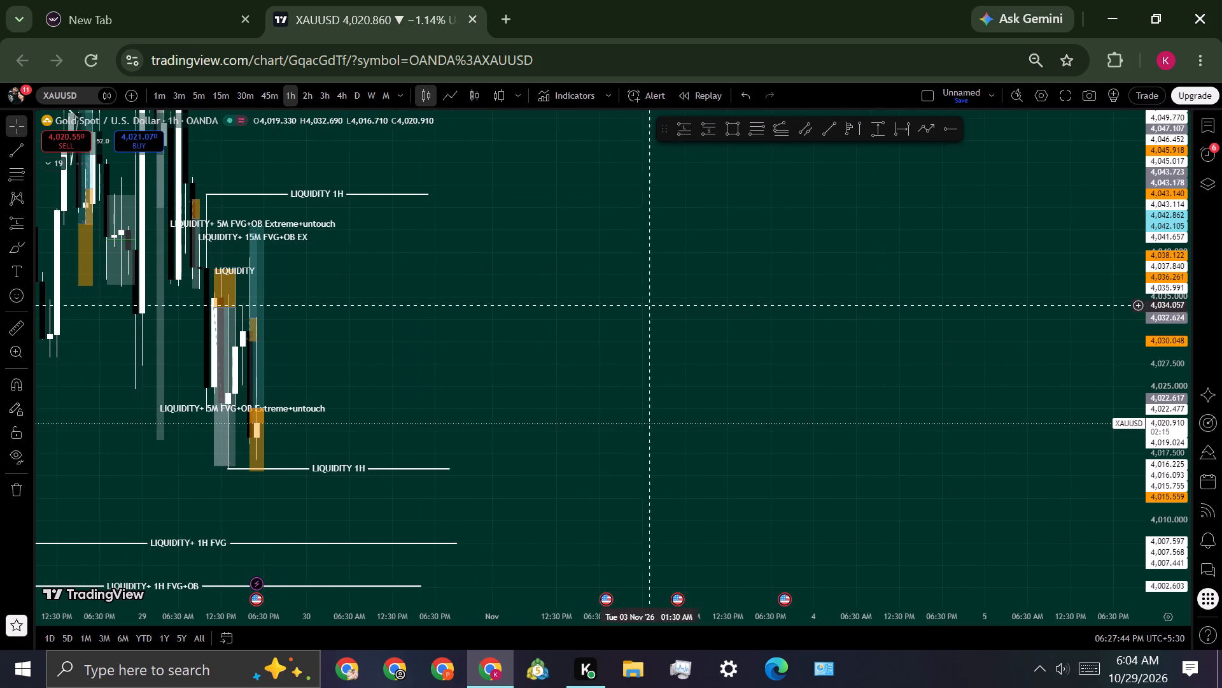
drag(571, 302, 887, 289)
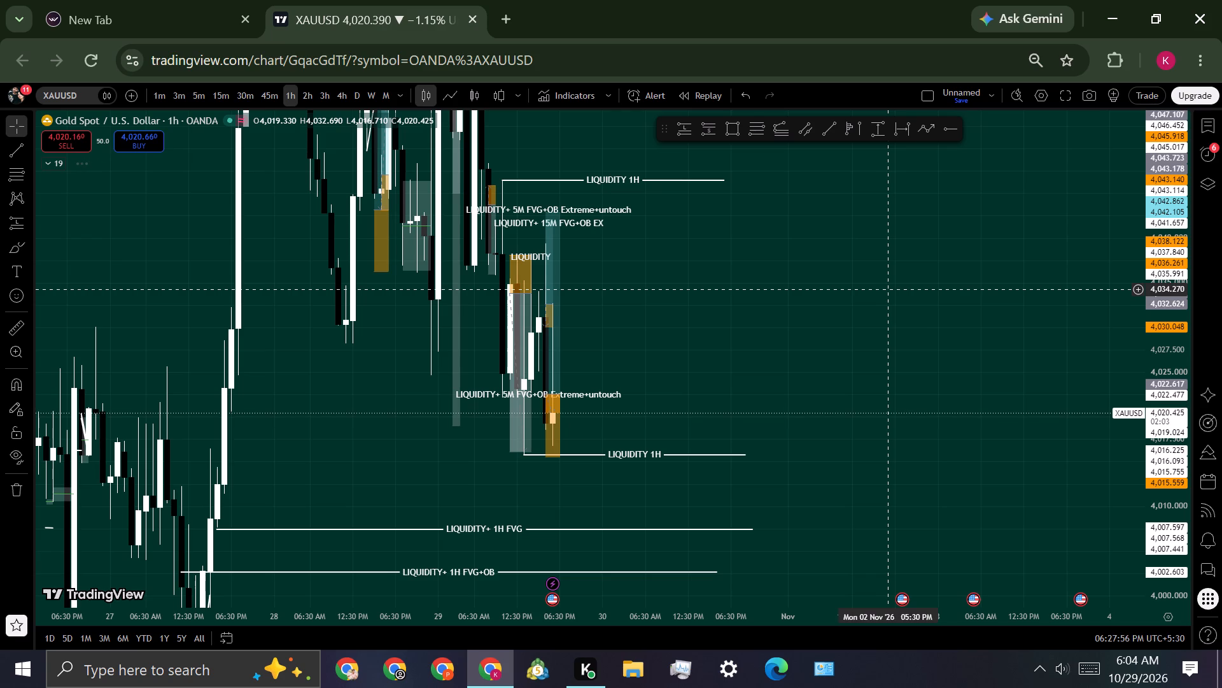
scroll(1176, 373, down, 4)
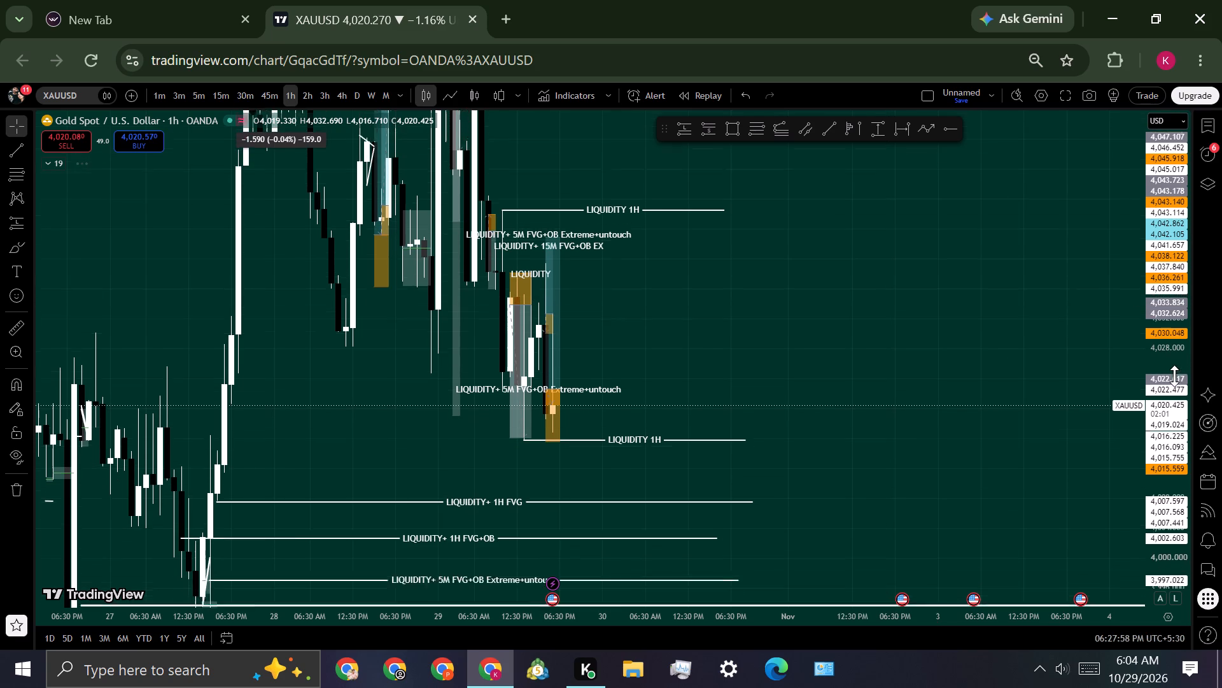
scroll(1174, 376, down, 7)
scroll(939, 438, up, 4)
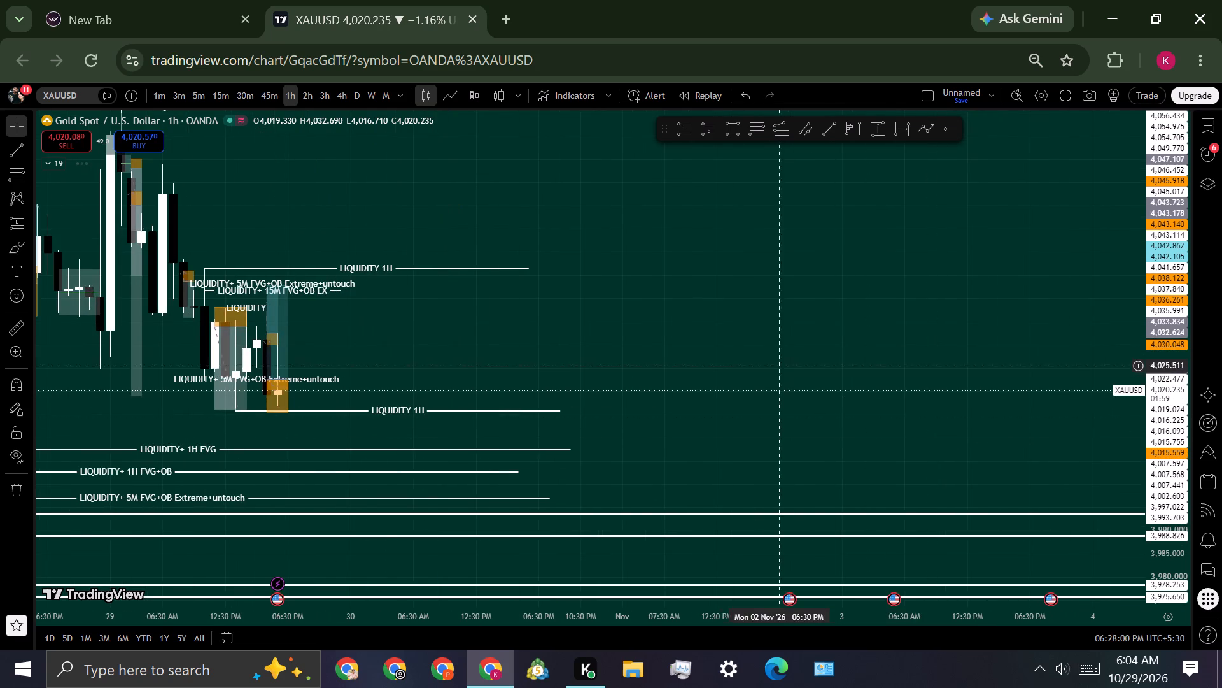
drag(759, 347, 994, 381)
scroll(1150, 481, up, 7)
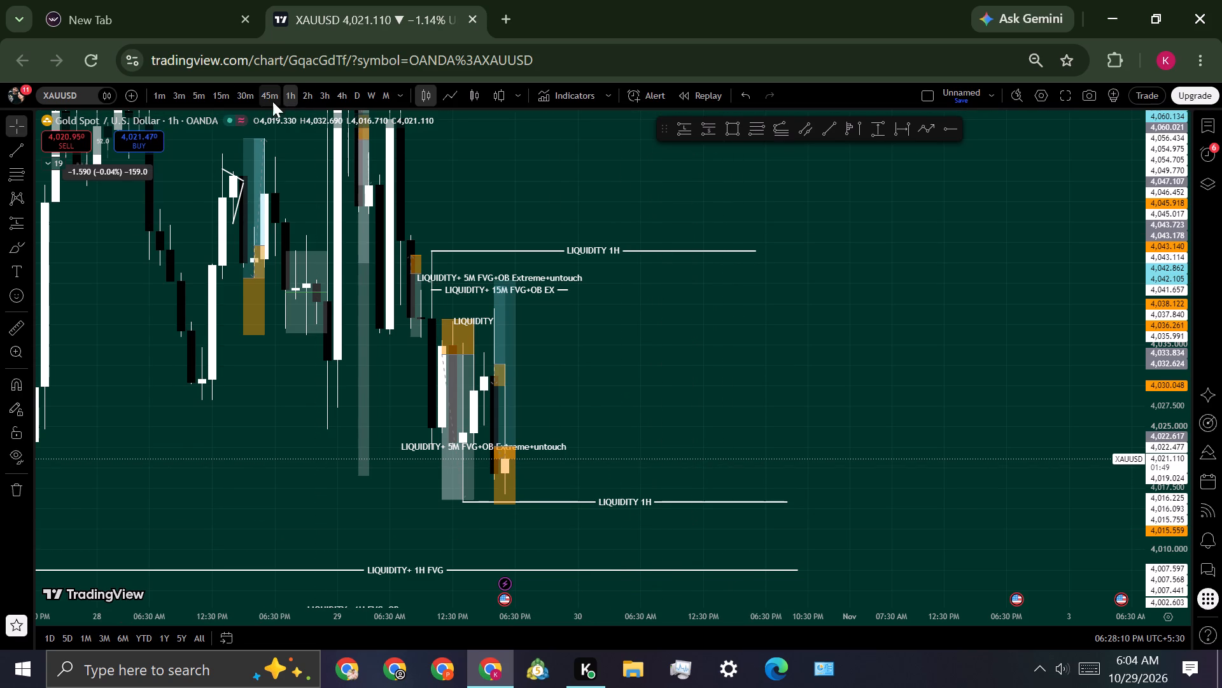
Switch to the 4-hour timeframe and examine the wider price swings around the marked liquidity levels.
click(344, 97)
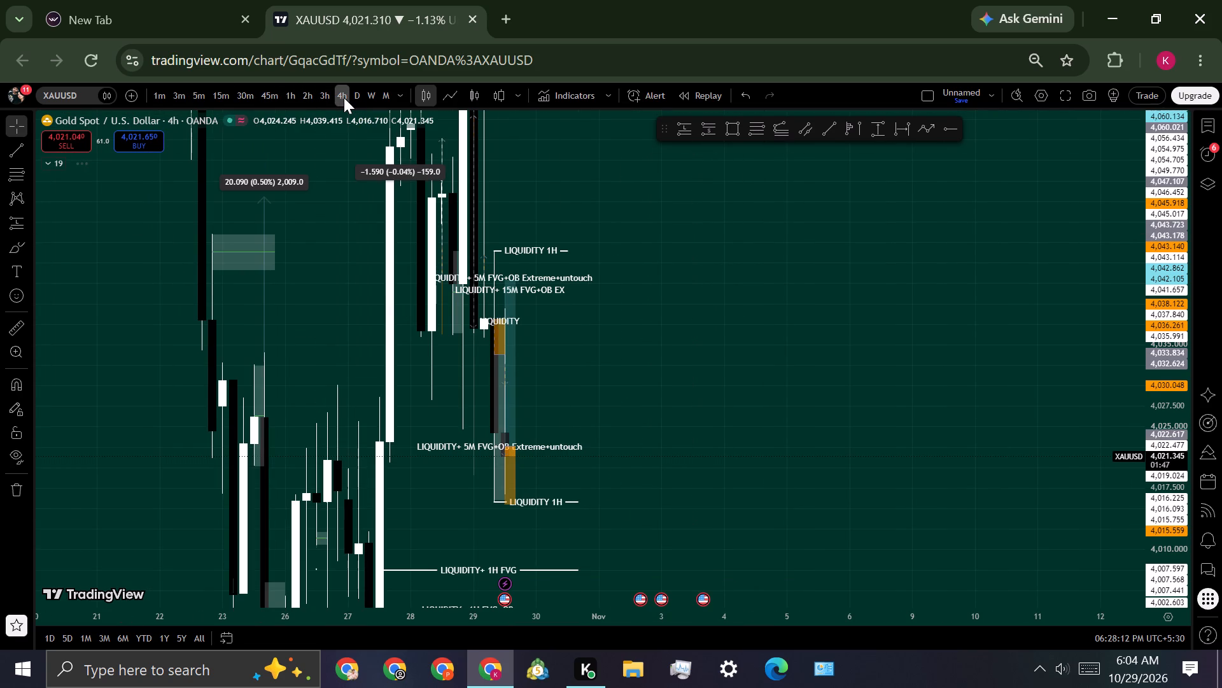
scroll(1155, 412, down, 4)
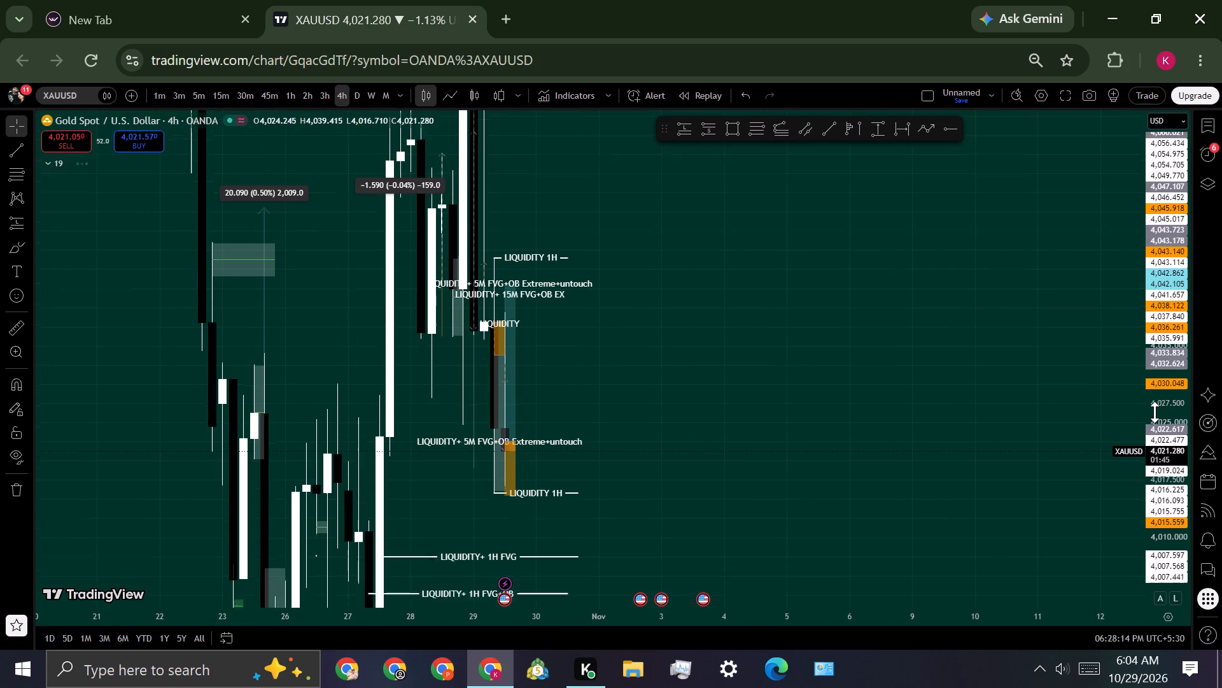
scroll(1155, 412, down, 8)
scroll(1178, 473, up, 2)
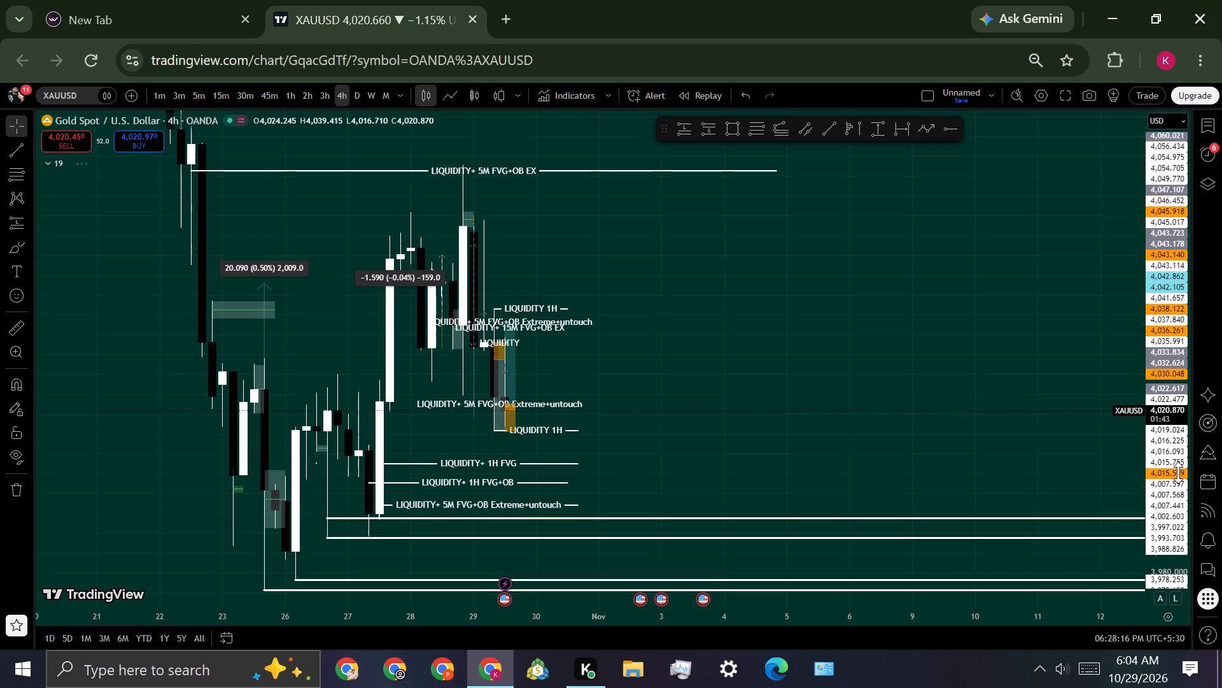
scroll(1178, 473, up, 4)
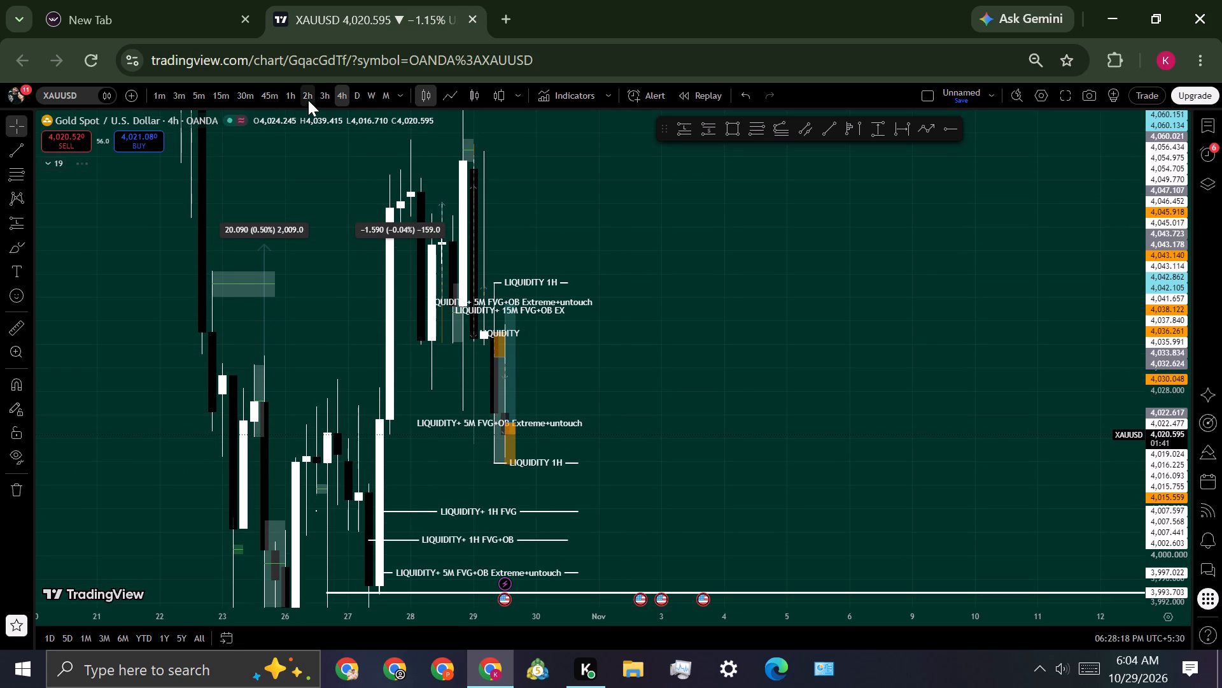
Step down through the 1-hour, 15-minute and 5-minute timeframes, comparing price at the long position's stop zone with nearby liquidity lines.
click(292, 100)
scroll(1164, 456, up, 1)
scroll(927, 412, down, 2)
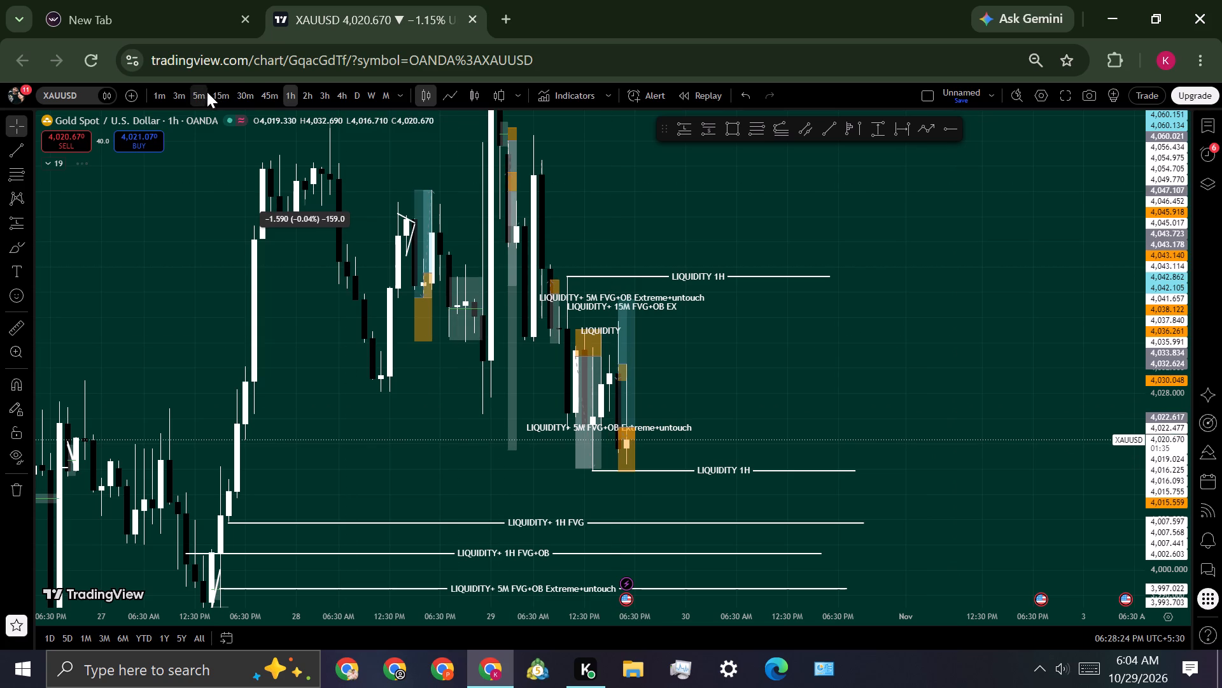
click(213, 94)
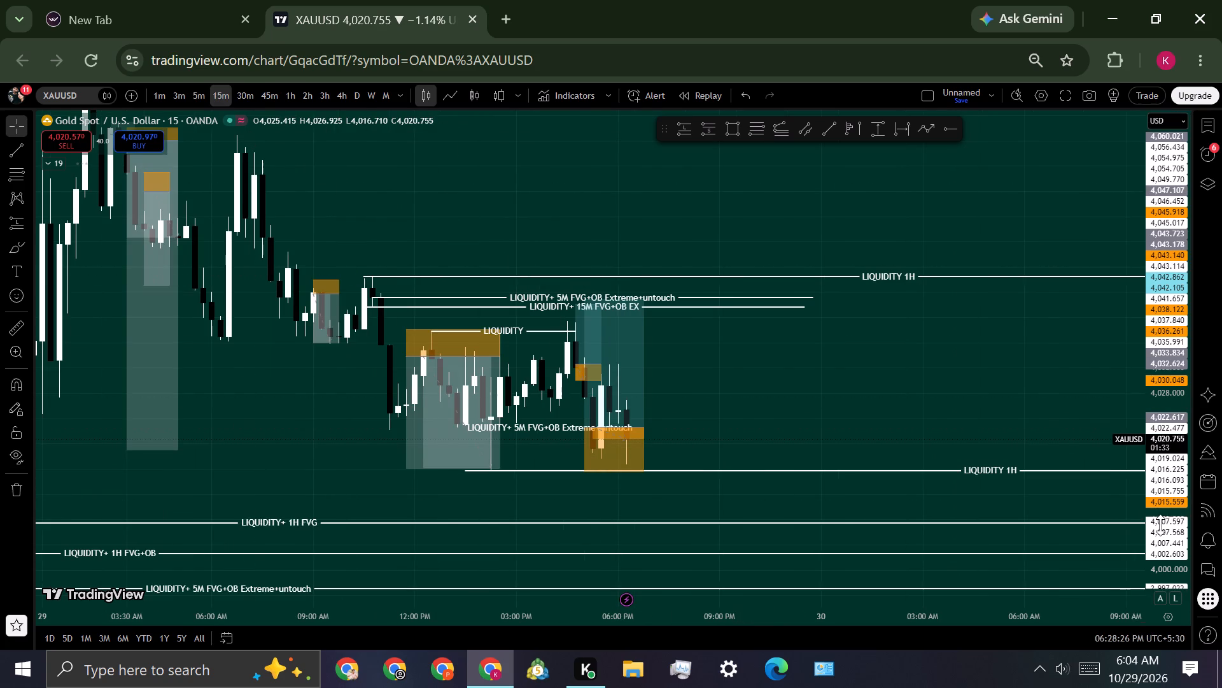
scroll(1161, 520, up, 6)
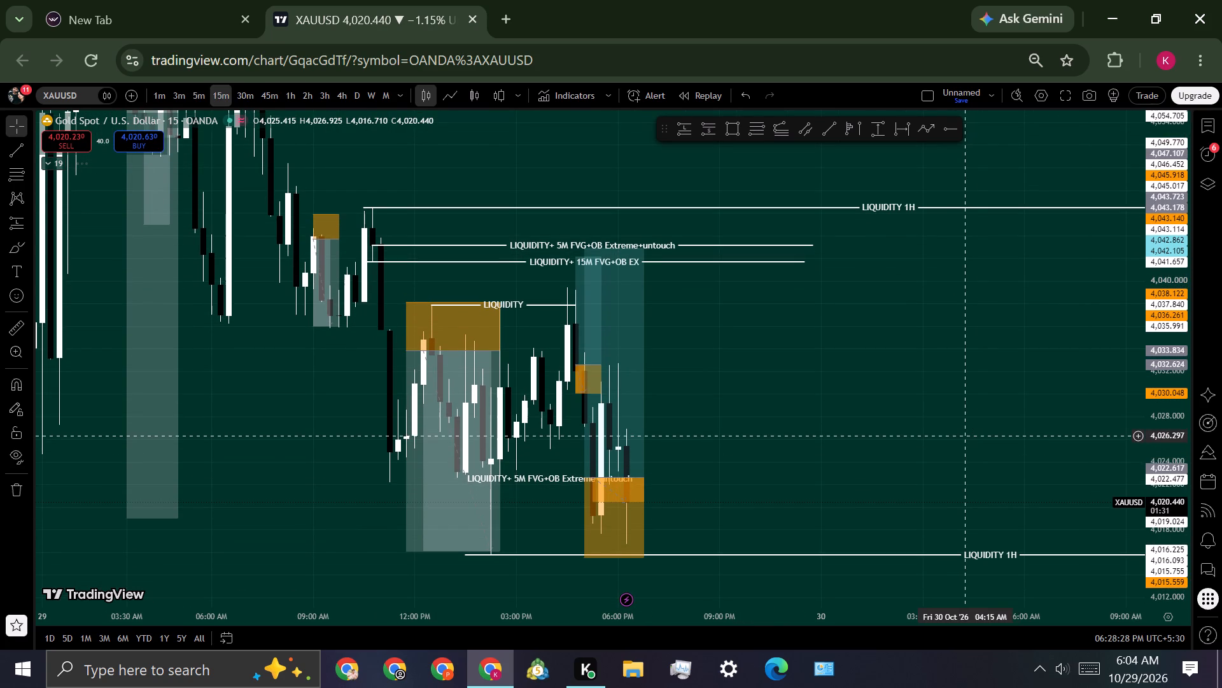
click(195, 101)
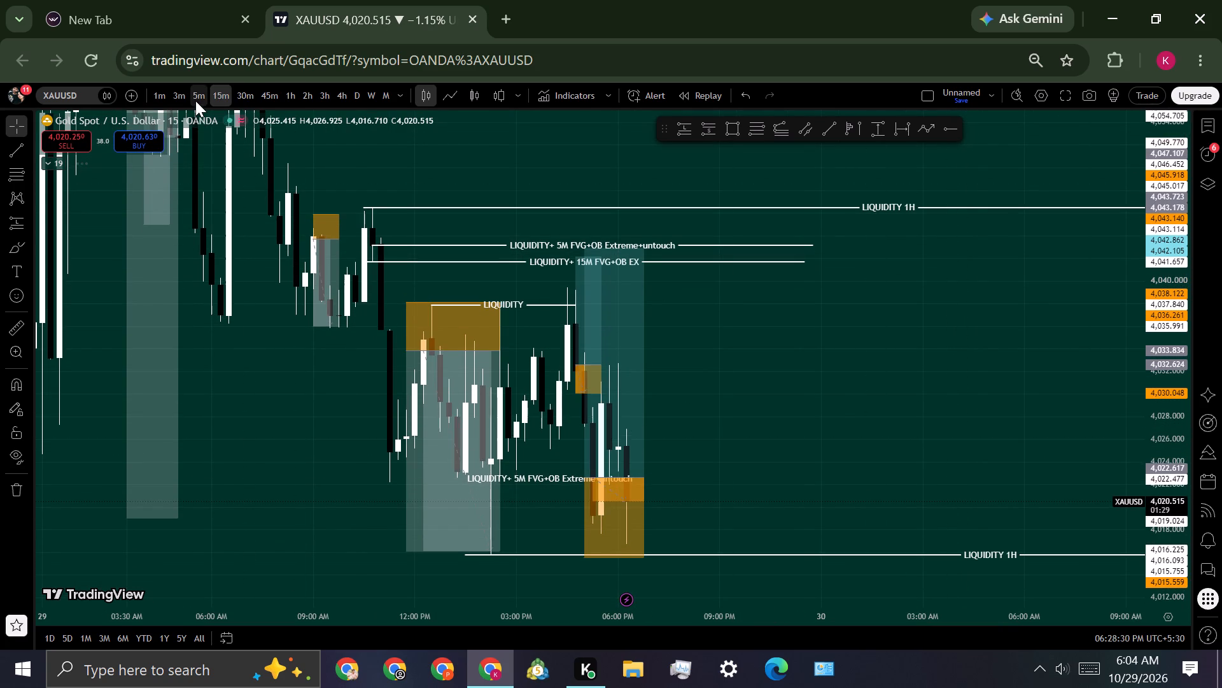
scroll(894, 454, down, 6)
drag(964, 473, 949, 455)
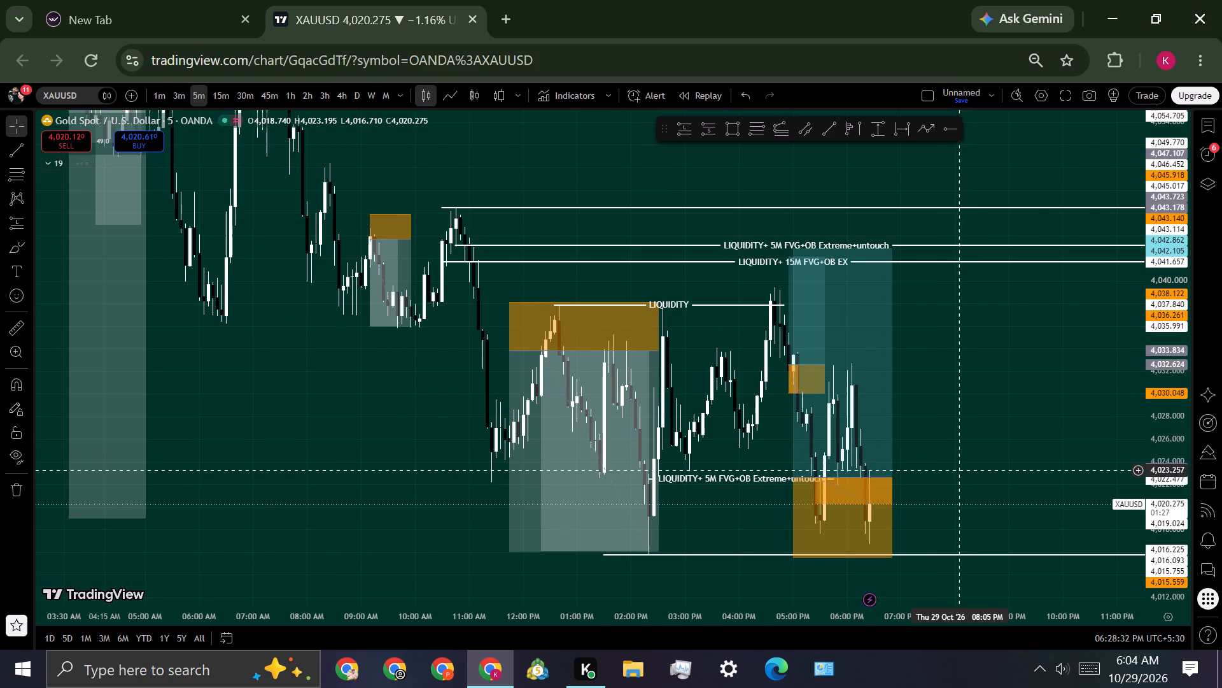
Switch to the 3-minute timeframe and examine price at the long position's stop zone against the earlier short positions and liquidity lines.
drag(949, 455, 902, 396)
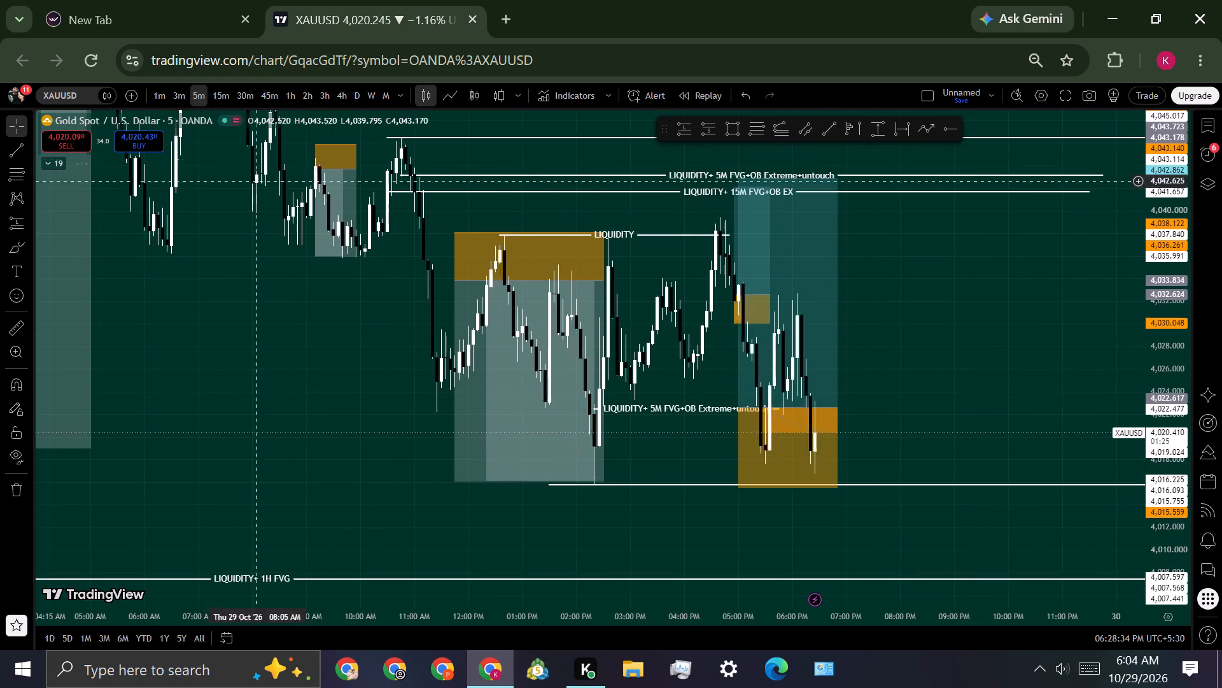
click(169, 95)
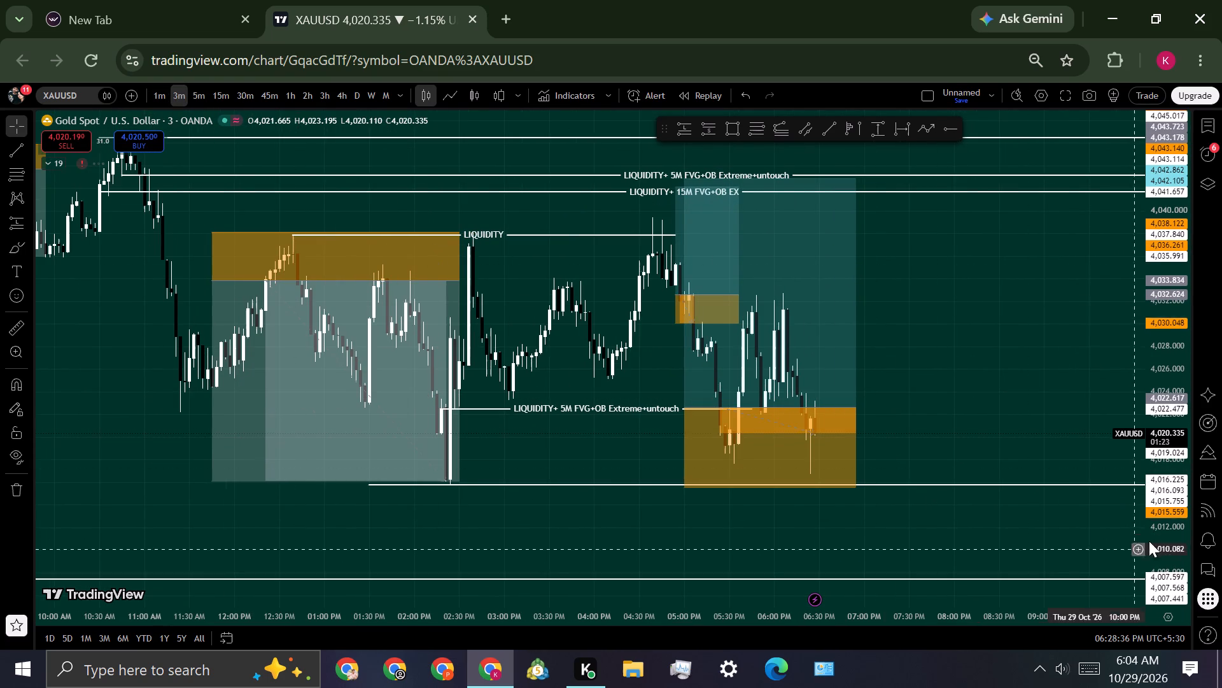
scroll(1158, 532, up, 5)
scroll(961, 500, up, 3)
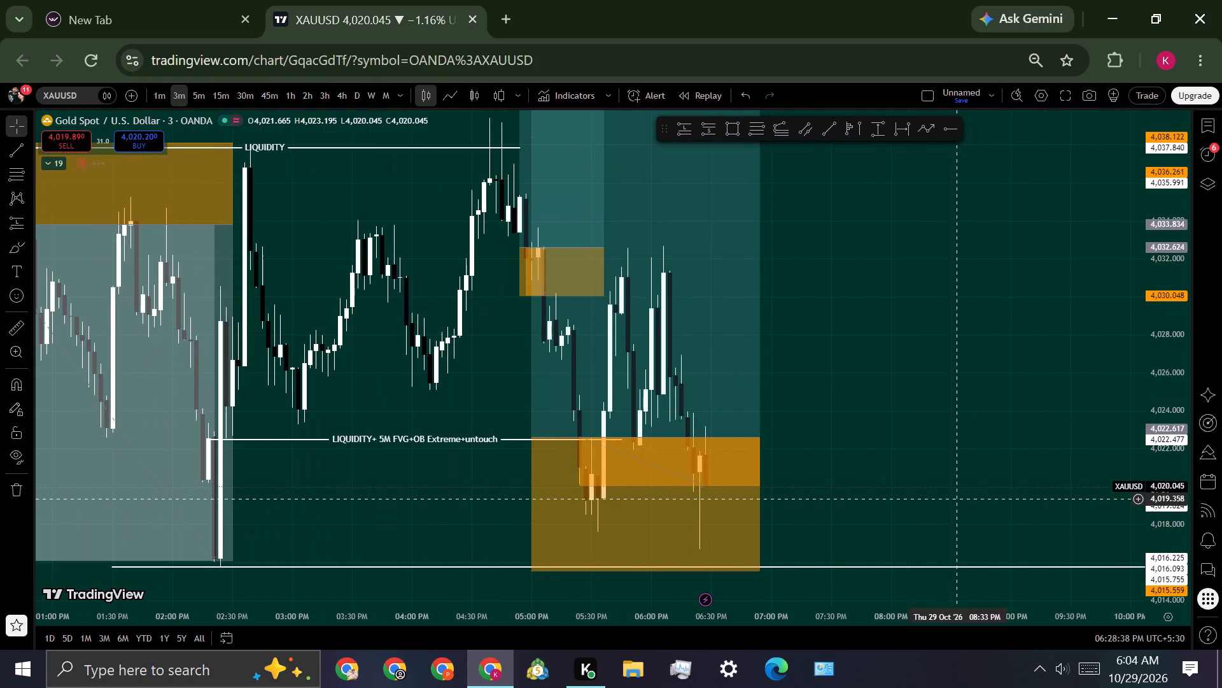
scroll(1163, 482, down, 4)
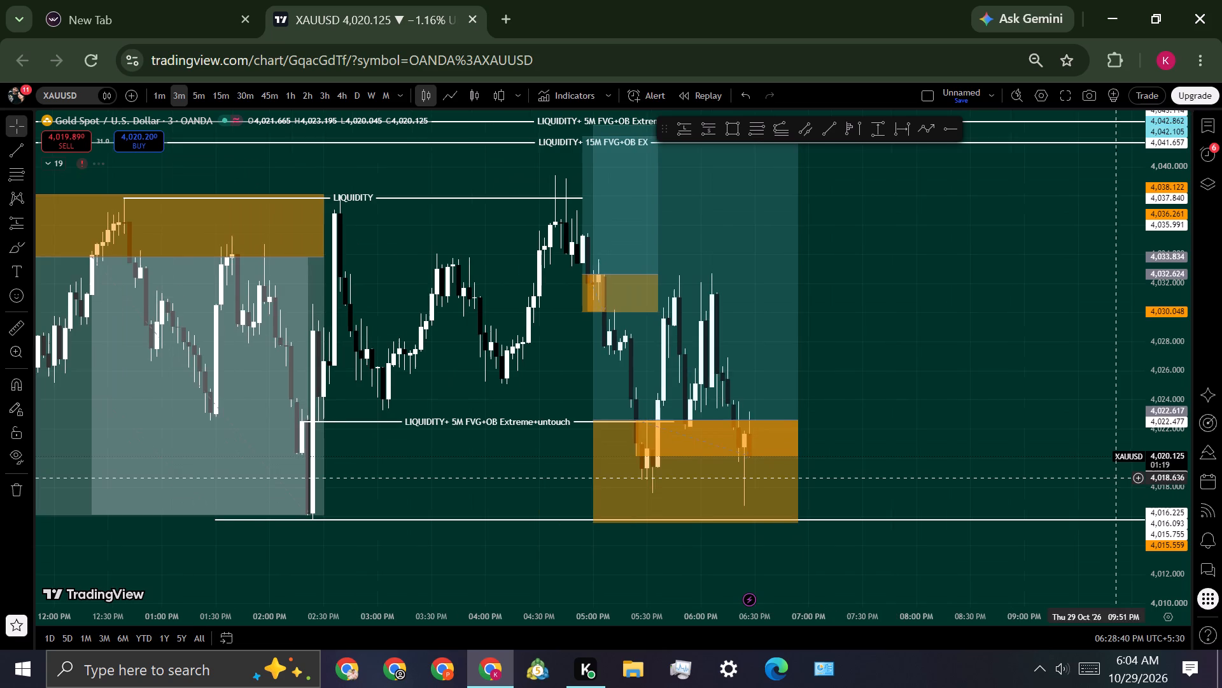
drag(1007, 482, 914, 434)
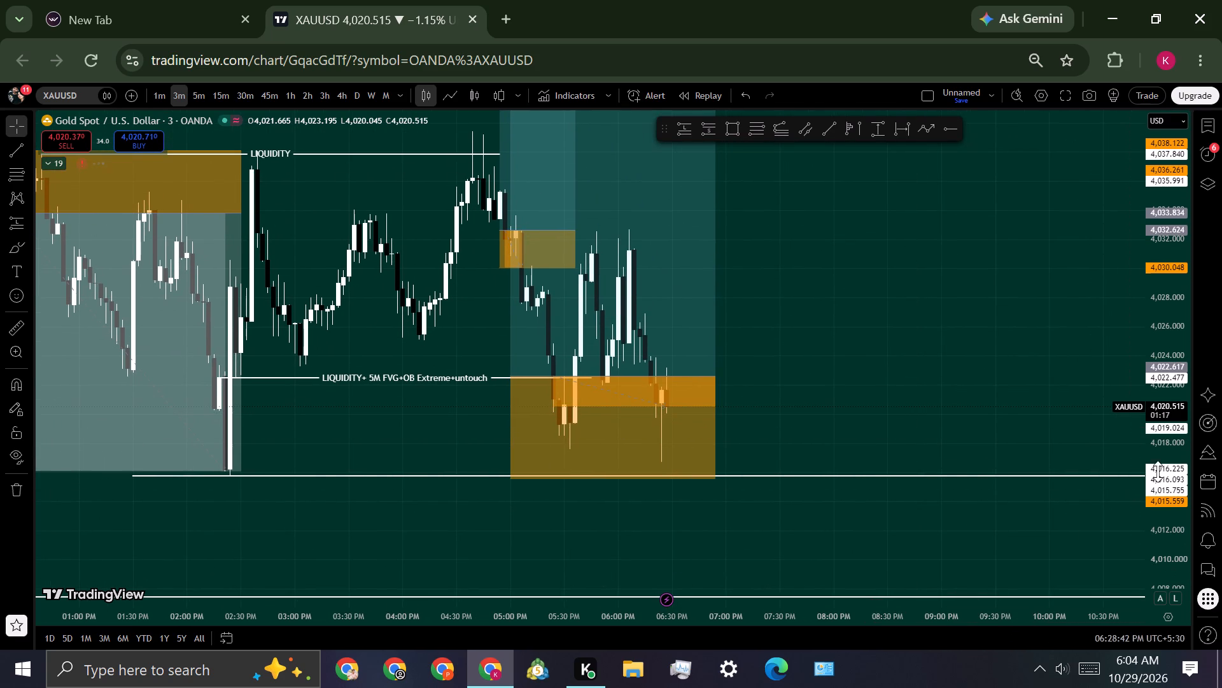
scroll(1165, 432, down, 1)
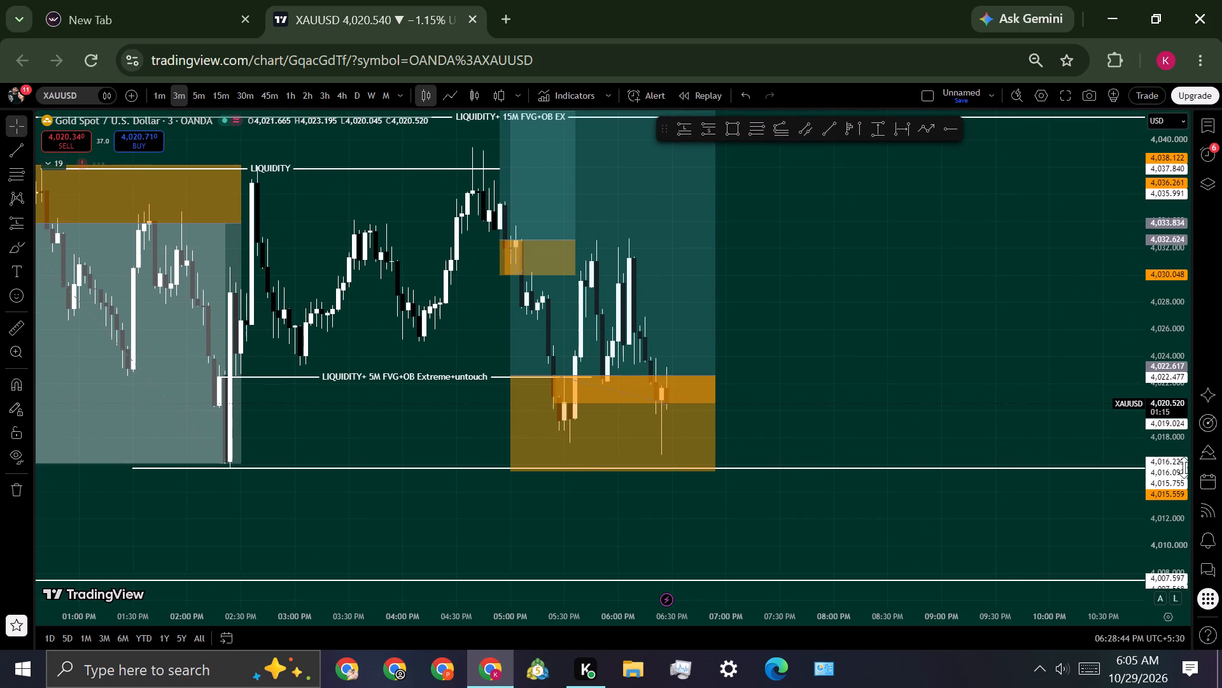
scroll(1190, 465, down, 4)
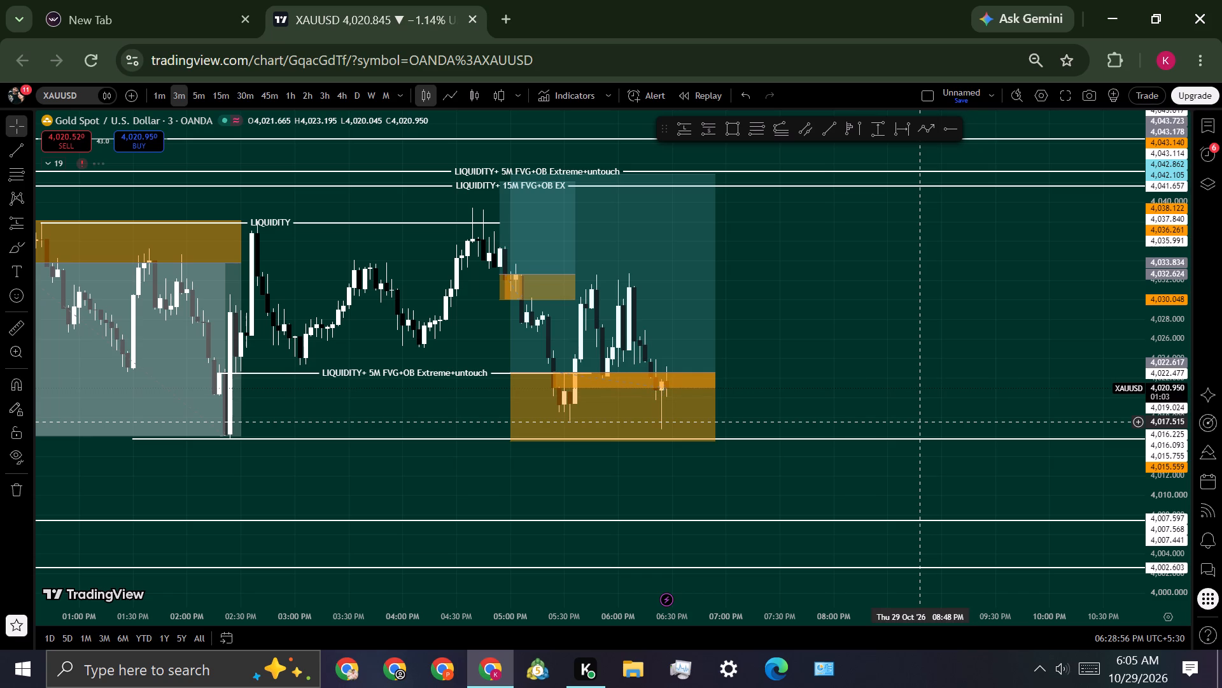
scroll(918, 422, down, 3)
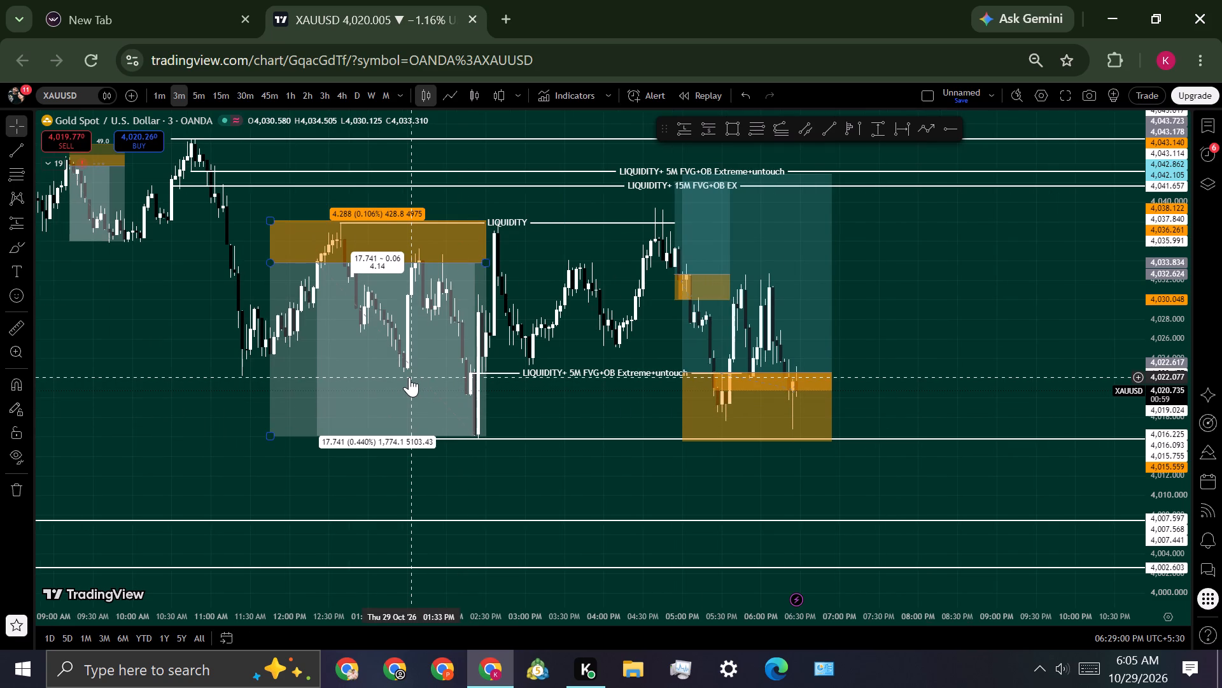
click(965, 277)
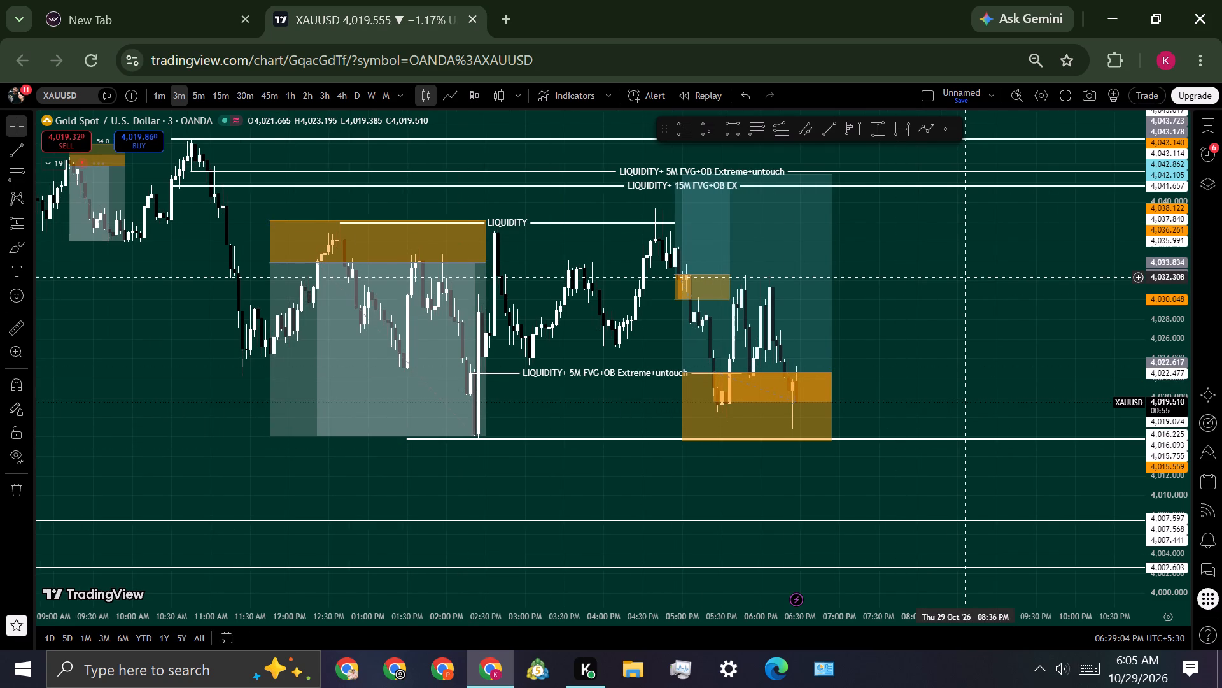
drag(966, 278, 999, 375)
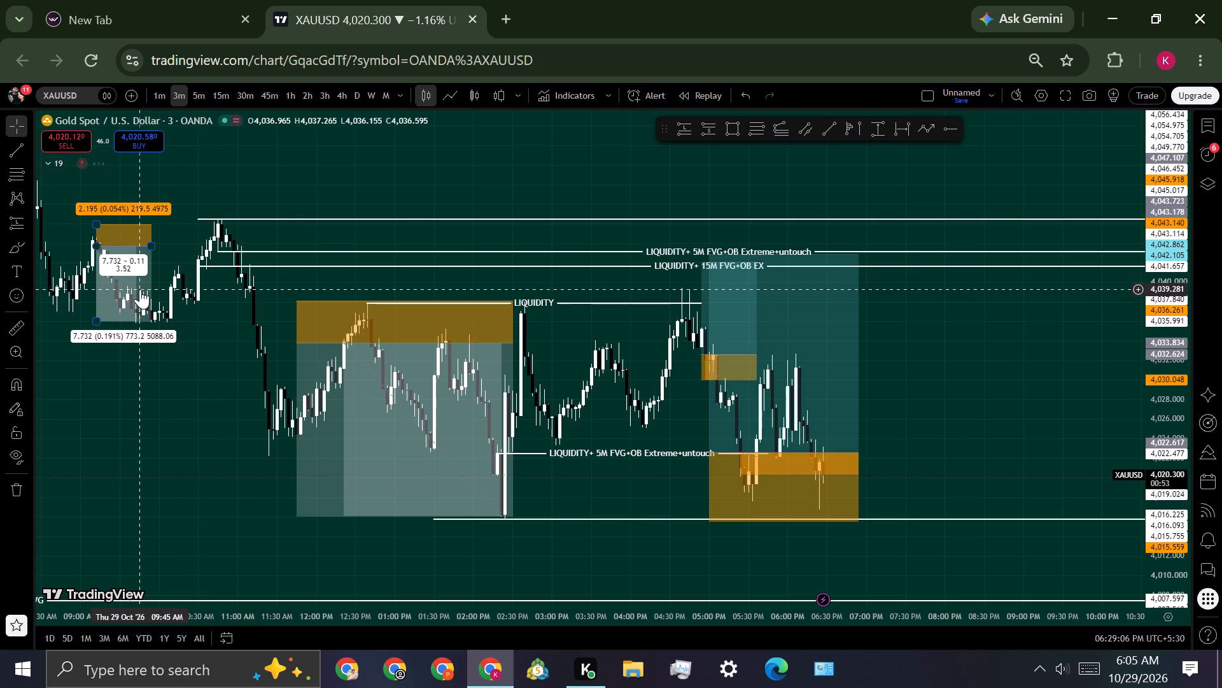
click(213, 484)
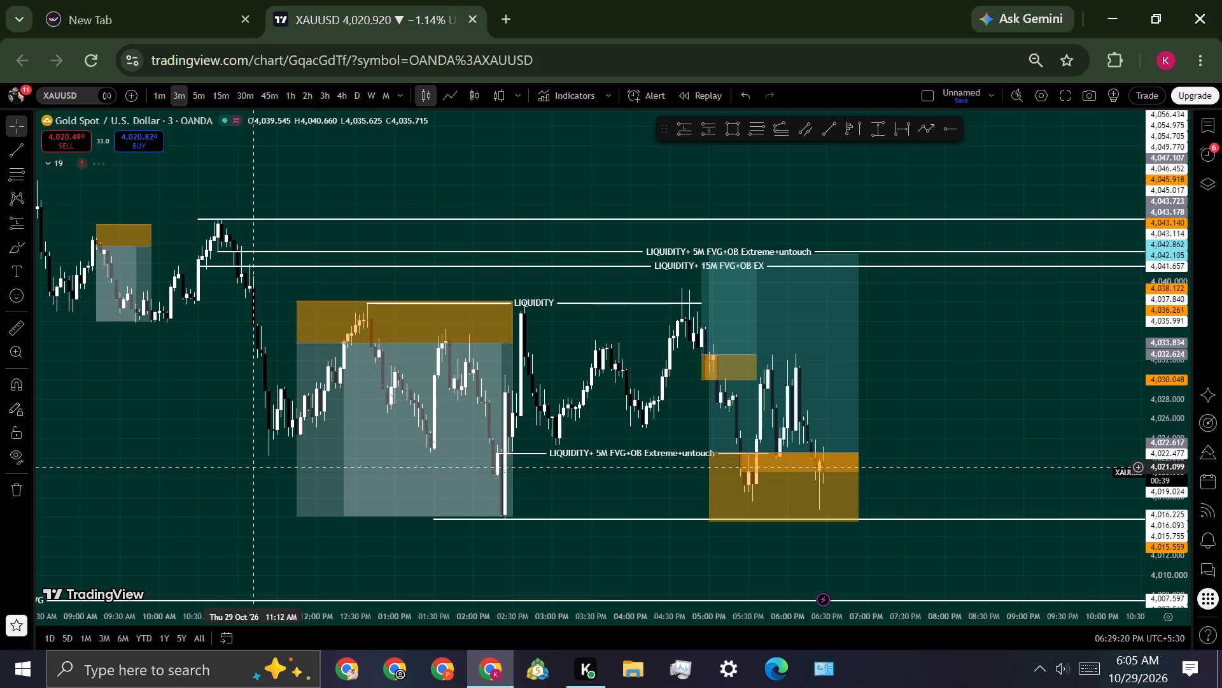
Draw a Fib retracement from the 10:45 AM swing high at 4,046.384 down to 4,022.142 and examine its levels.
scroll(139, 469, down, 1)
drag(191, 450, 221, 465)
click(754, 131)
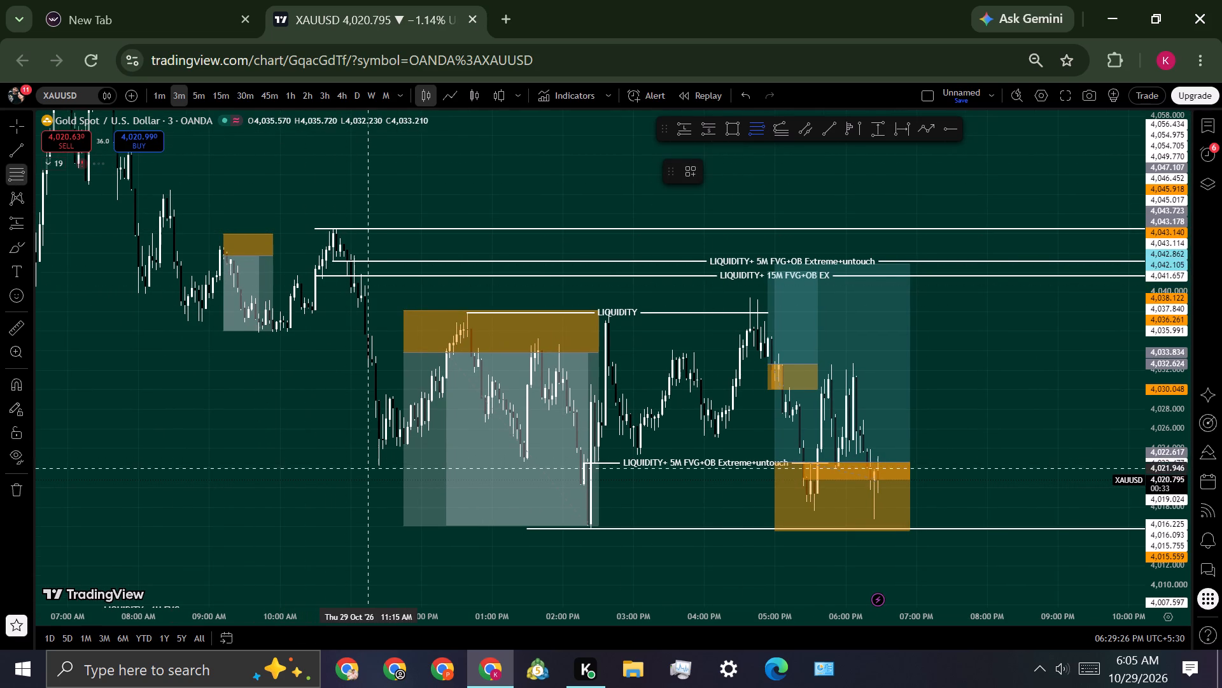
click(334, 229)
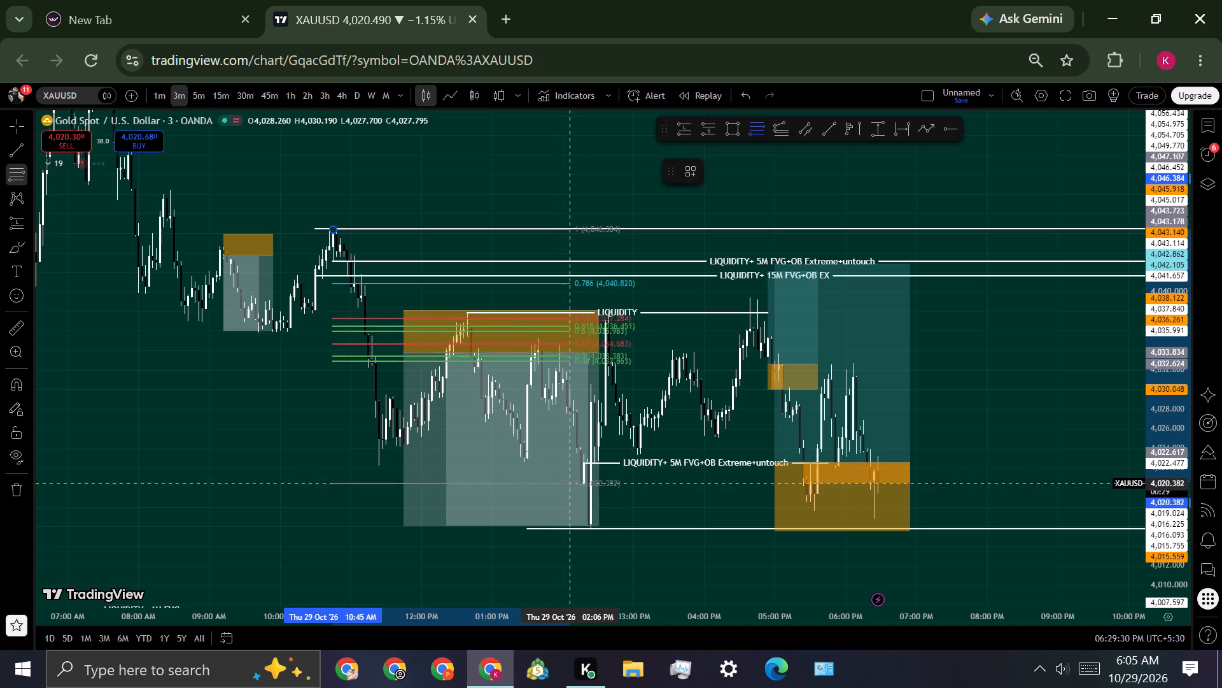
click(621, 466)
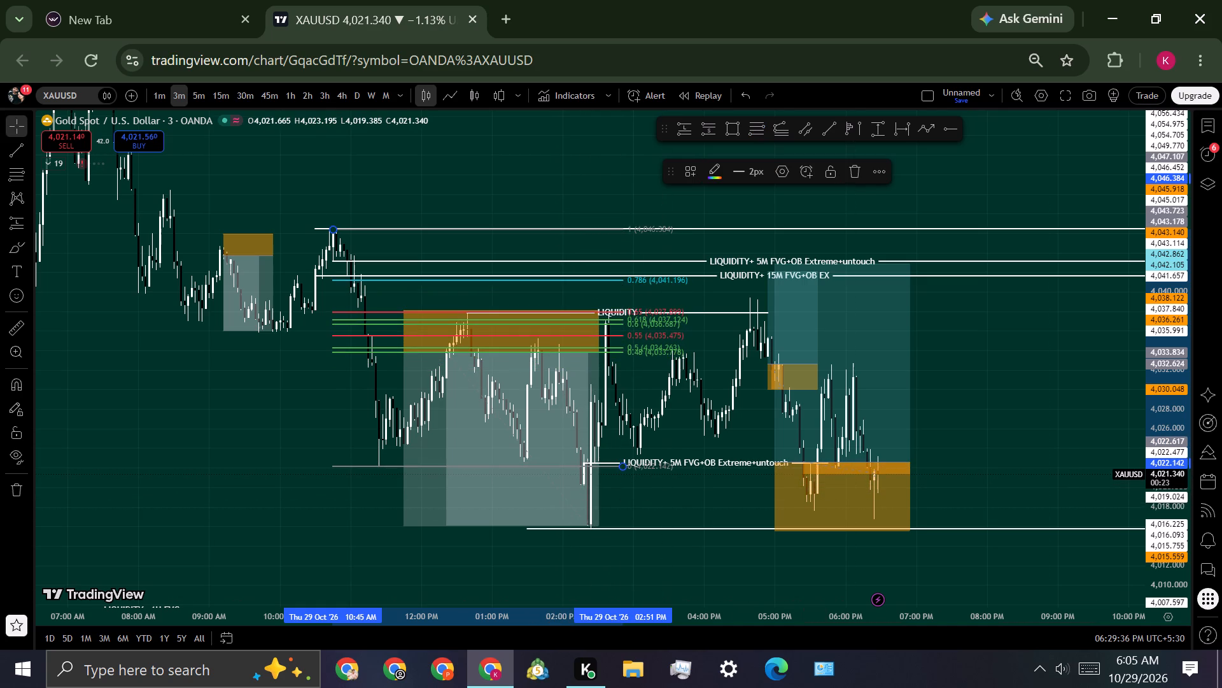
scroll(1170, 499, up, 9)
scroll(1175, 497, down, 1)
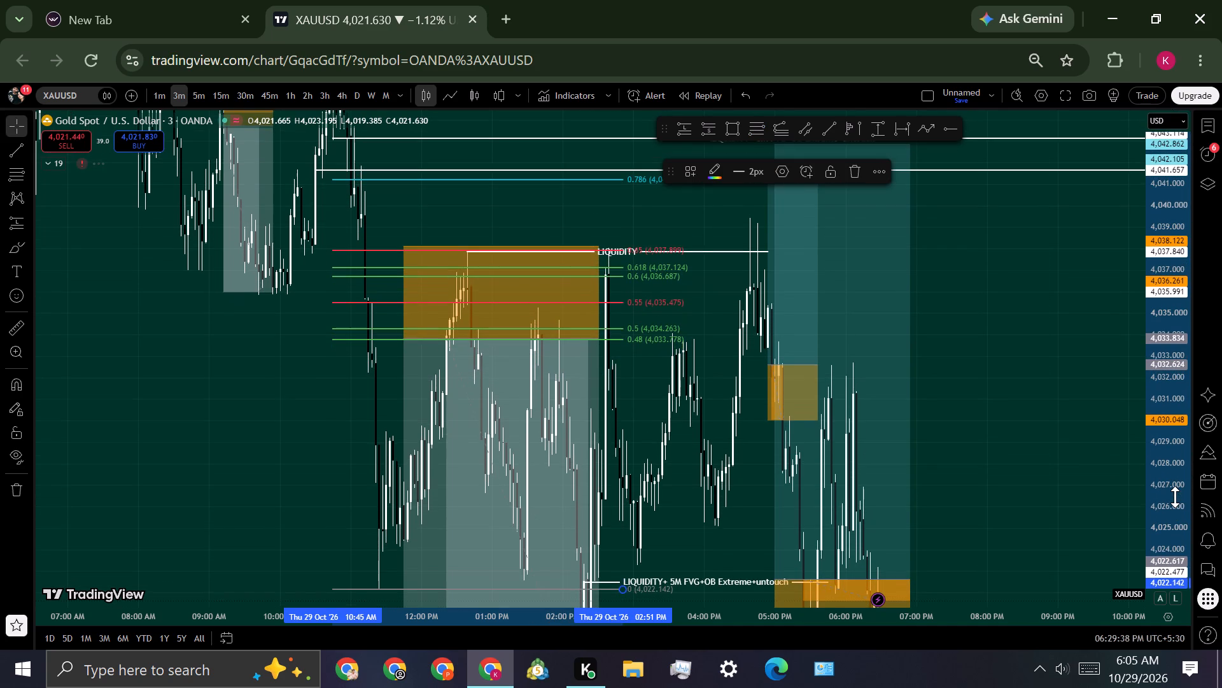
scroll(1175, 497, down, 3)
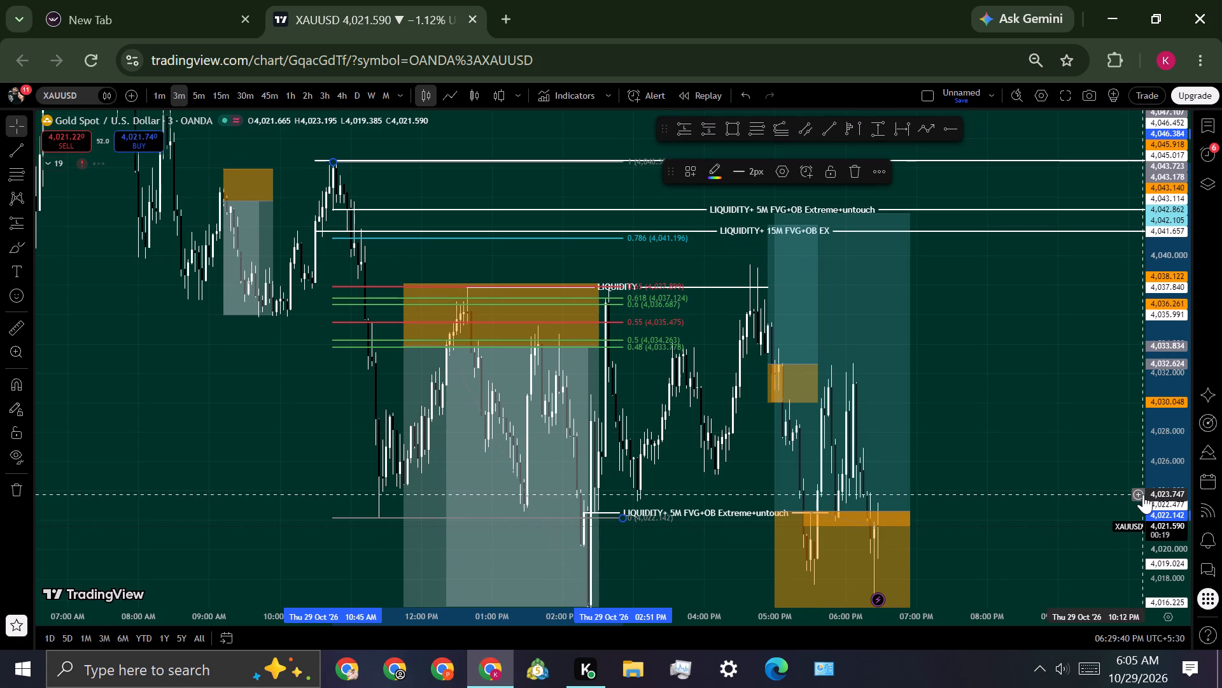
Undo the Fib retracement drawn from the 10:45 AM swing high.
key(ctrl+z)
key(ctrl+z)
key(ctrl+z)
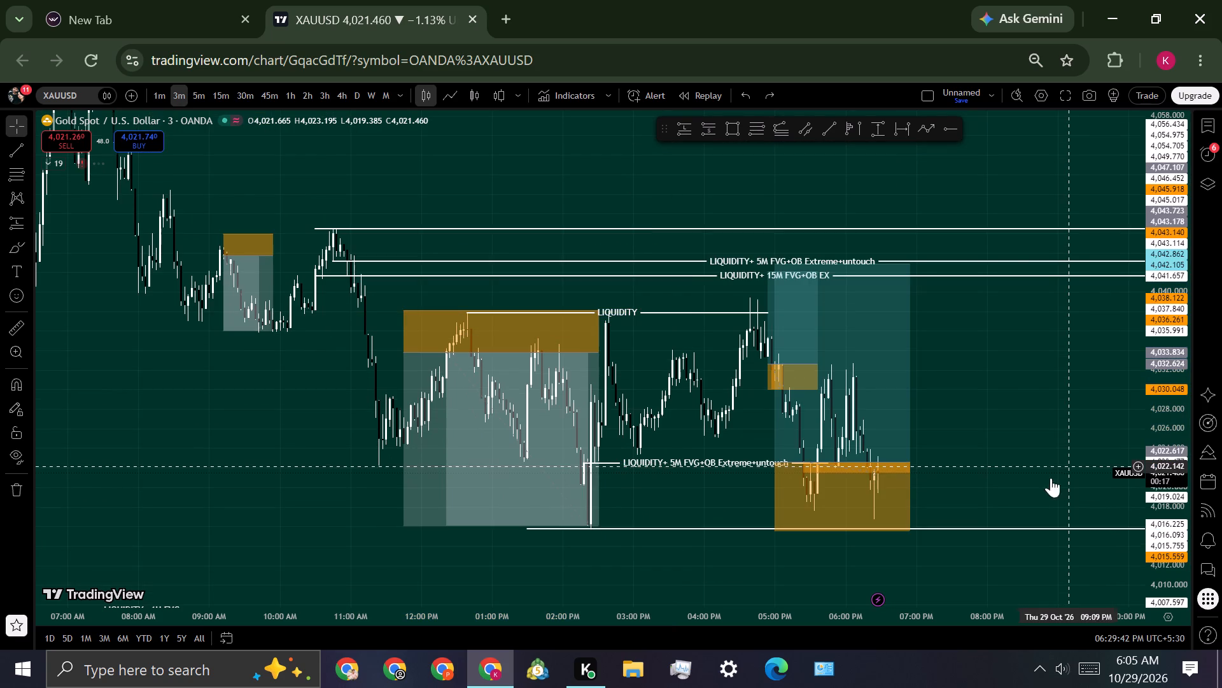
Examine the latest 3-minute candles around the long position's entry and stop zone, comparing them with the 5-minute timeframe.
scroll(1165, 485, up, 2)
scroll(975, 480, up, 4)
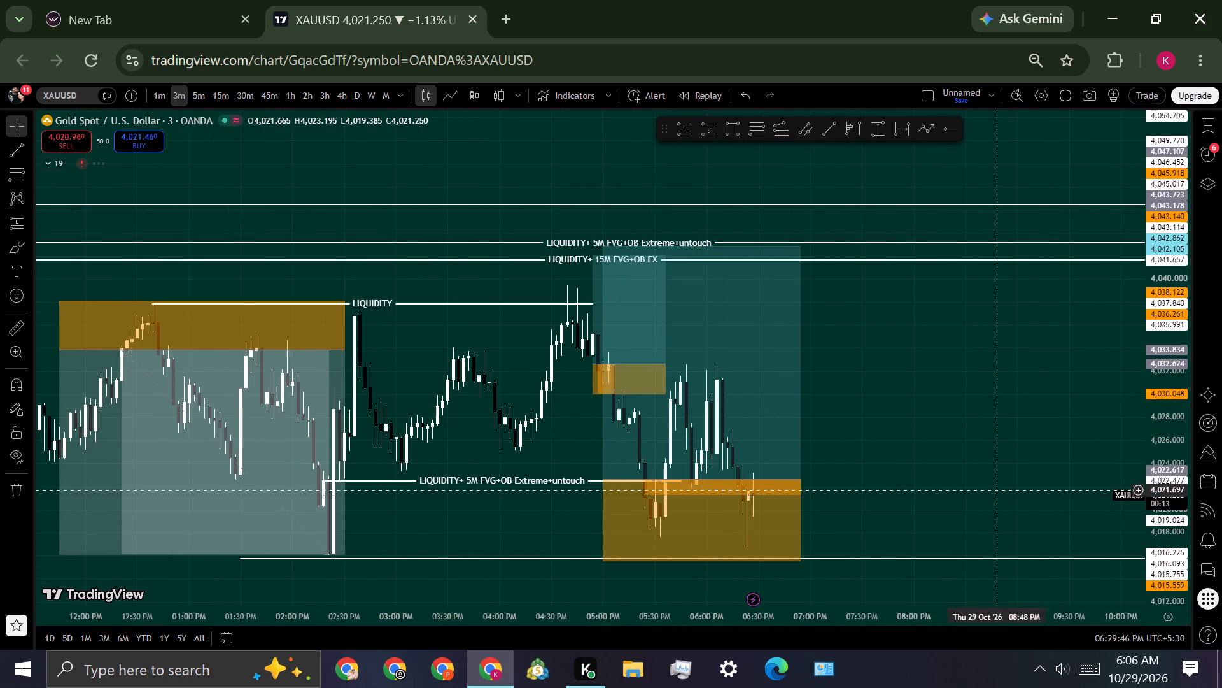
drag(992, 490, 922, 465)
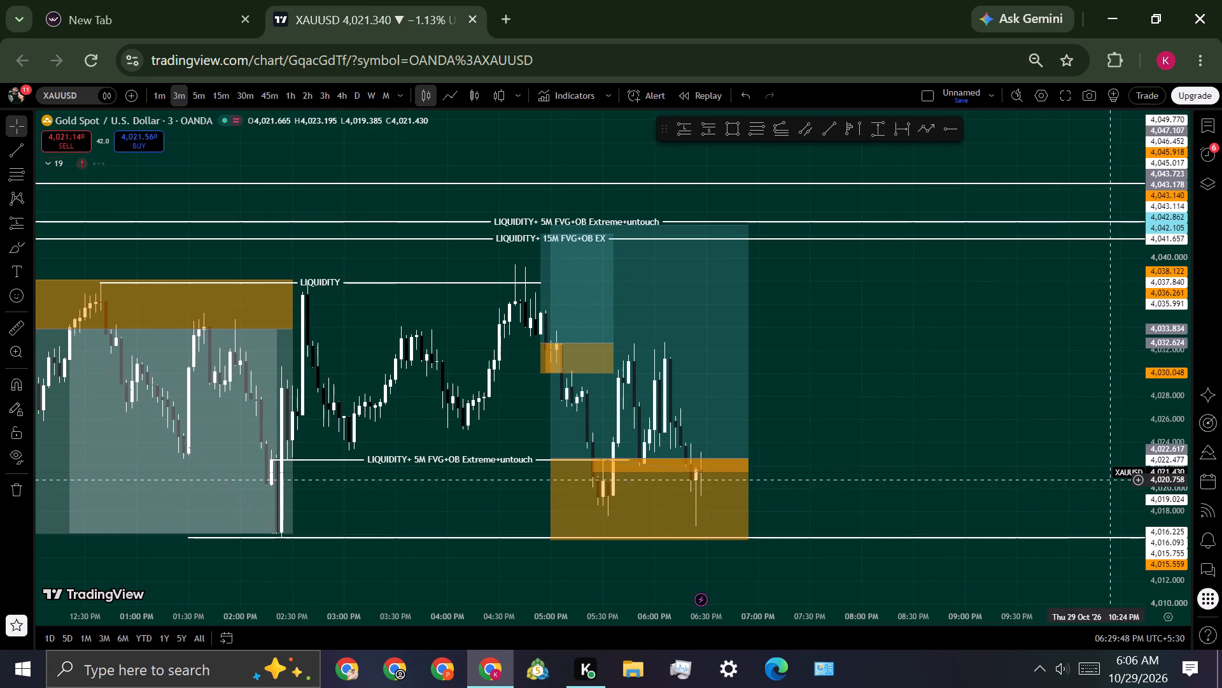
scroll(901, 485, up, 2)
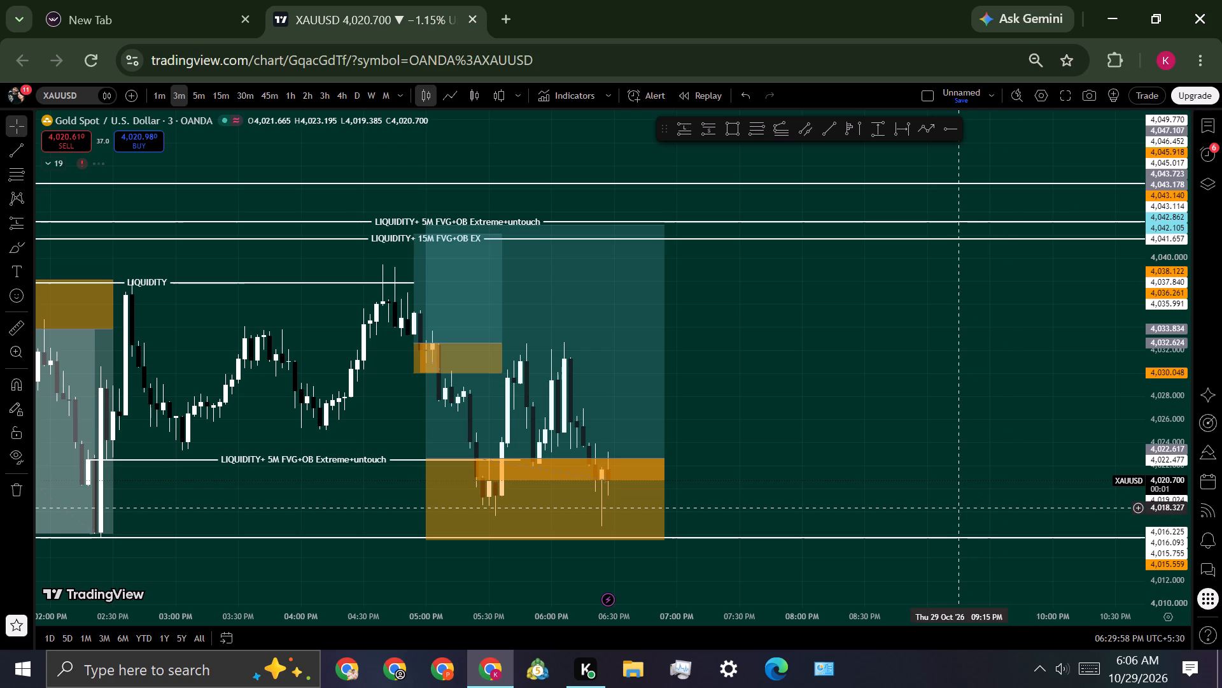
scroll(908, 505, down, 1)
drag(927, 485, 927, 479)
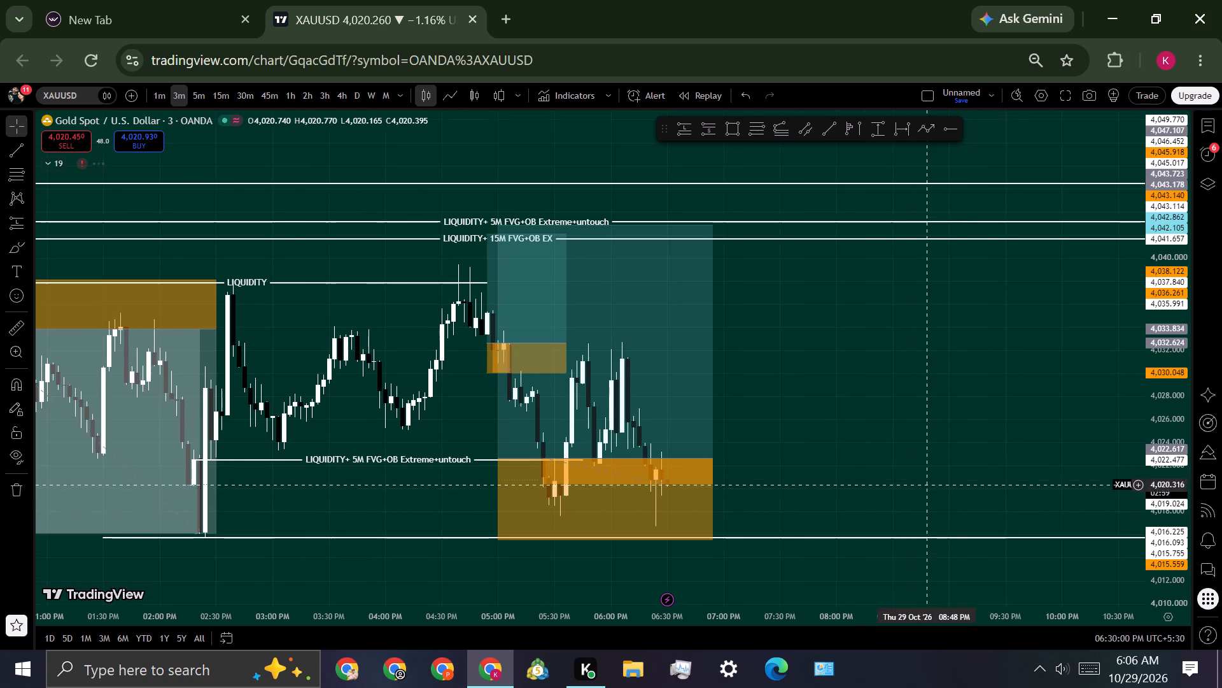
drag(927, 479, 923, 454)
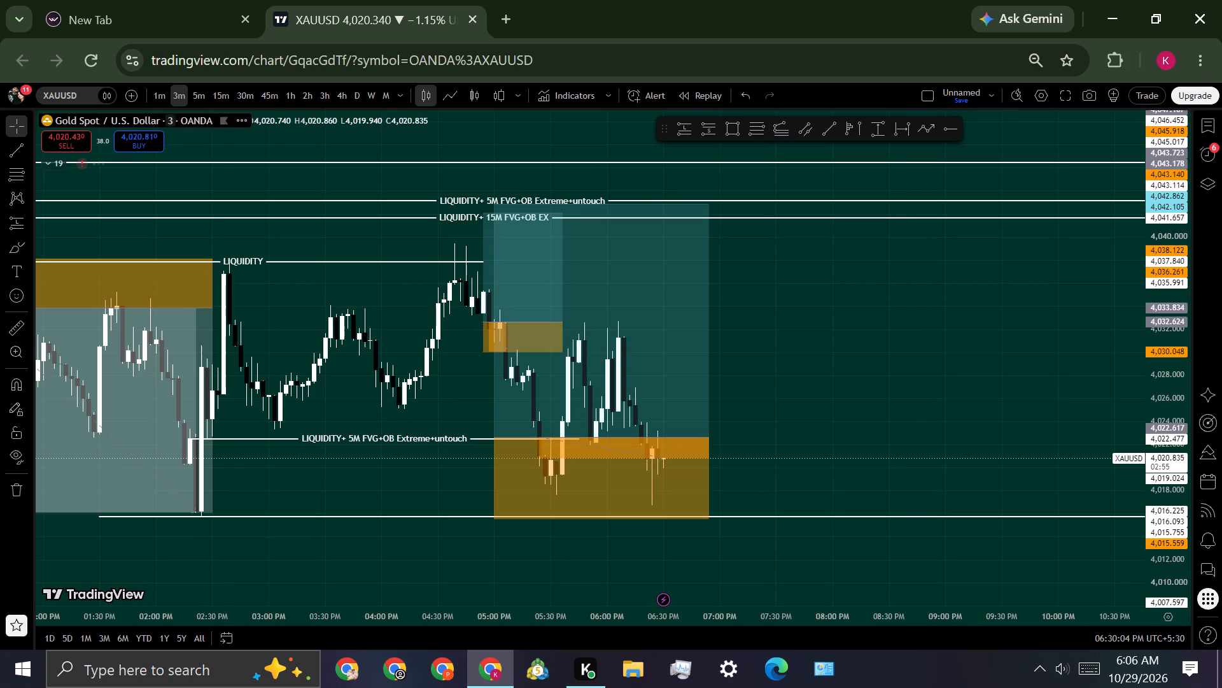
click(198, 94)
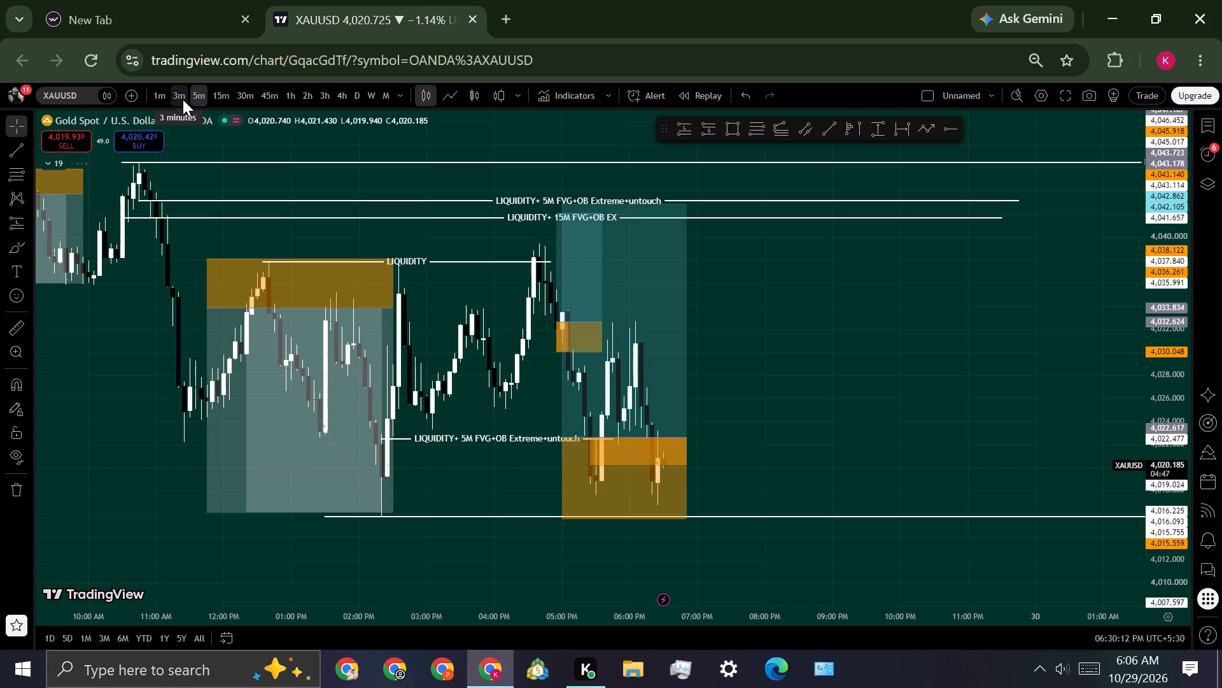
click(183, 99)
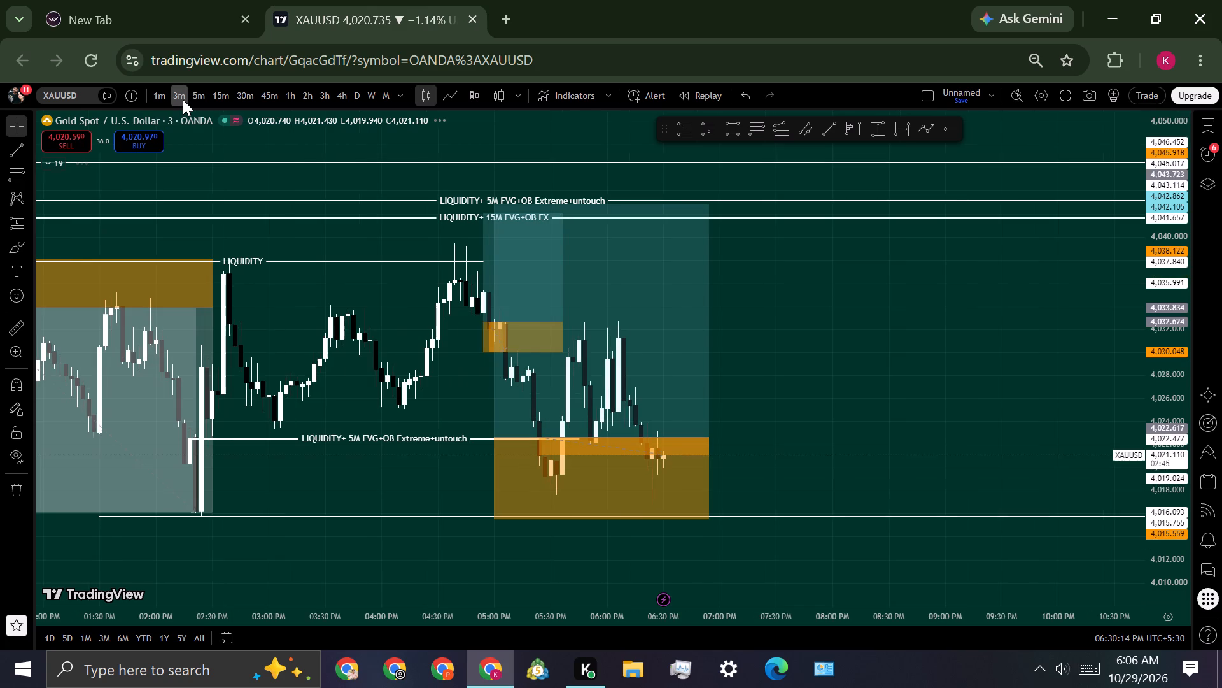
Switch to the 1-minute timeframe and examine price around the long position's entry against the surrounding liquidity lines.
click(152, 99)
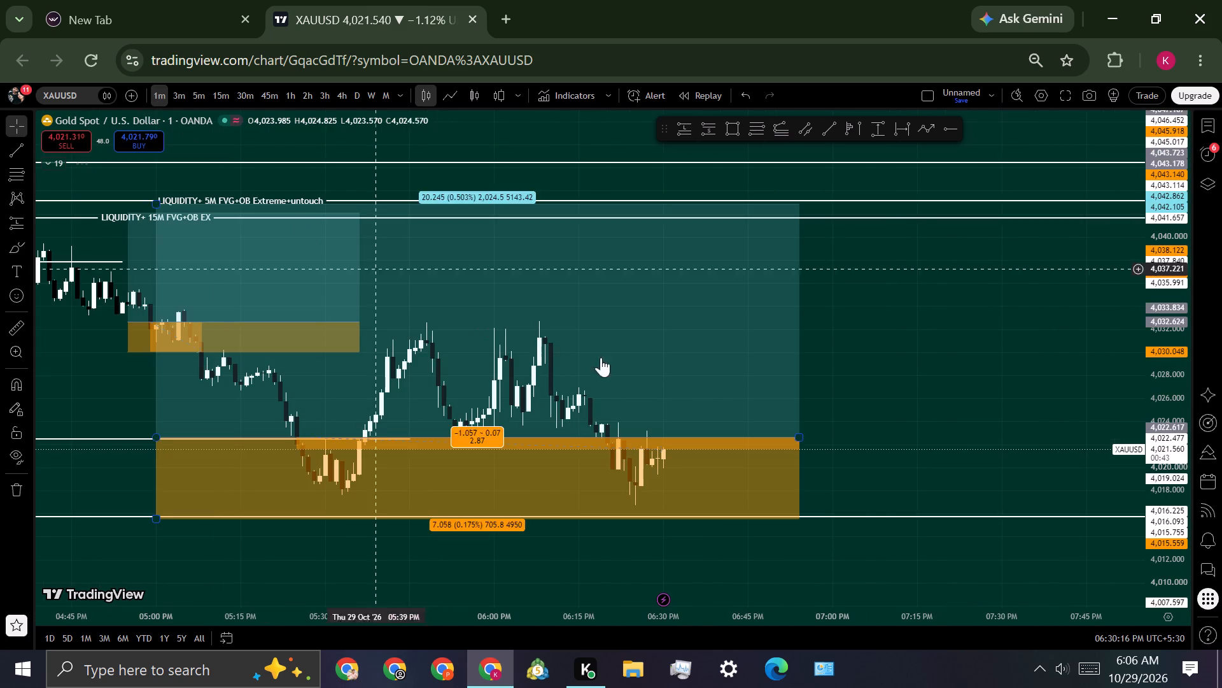
scroll(958, 496, down, 5)
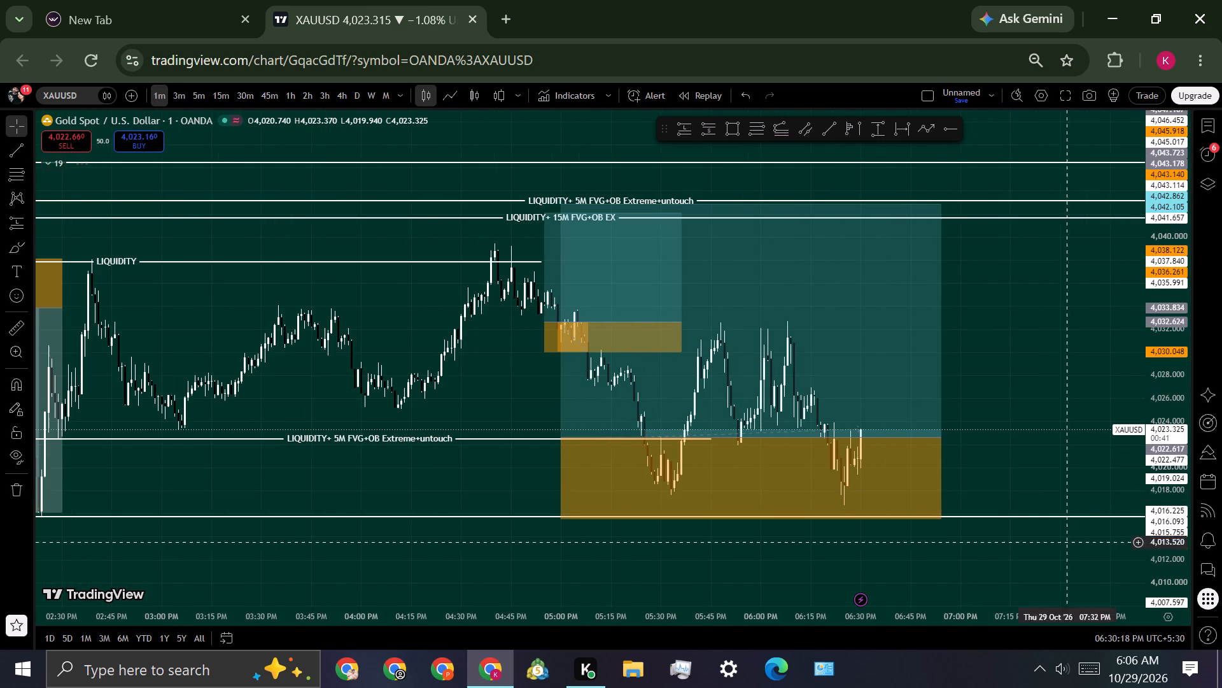
scroll(1148, 464, up, 5)
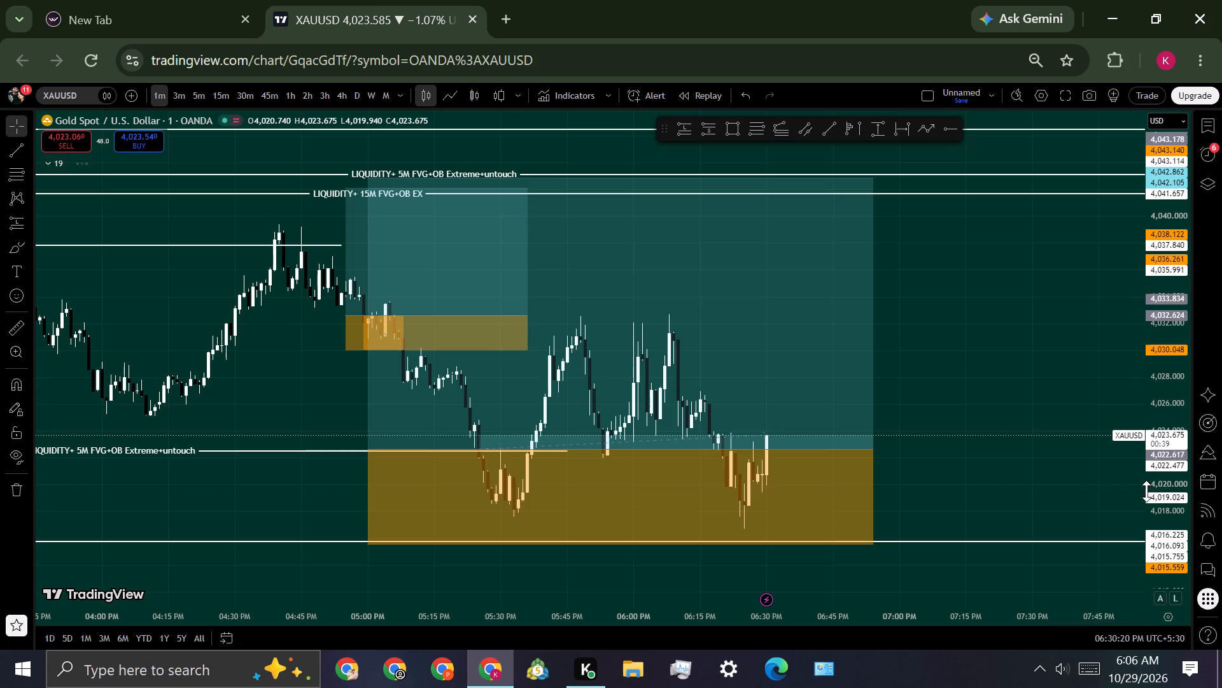
scroll(1162, 491, down, 5)
drag(1035, 355, 833, 350)
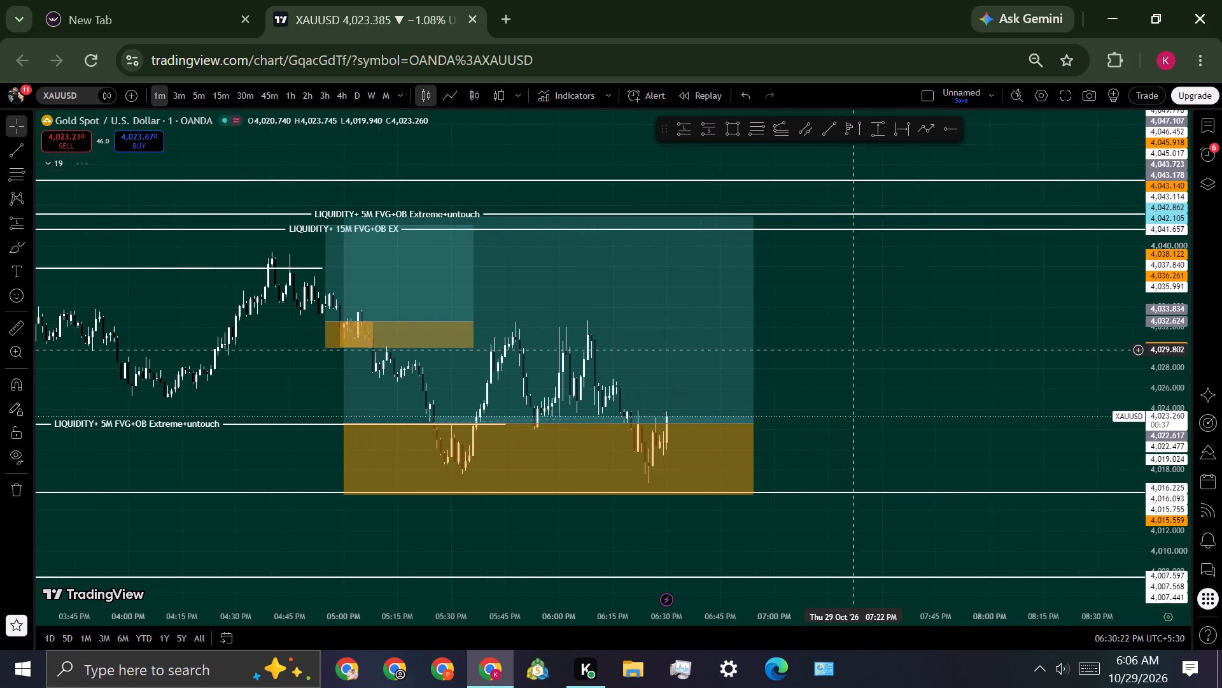
drag(833, 350, 832, 350)
scroll(949, 396, down, 2)
drag(920, 325, 864, 325)
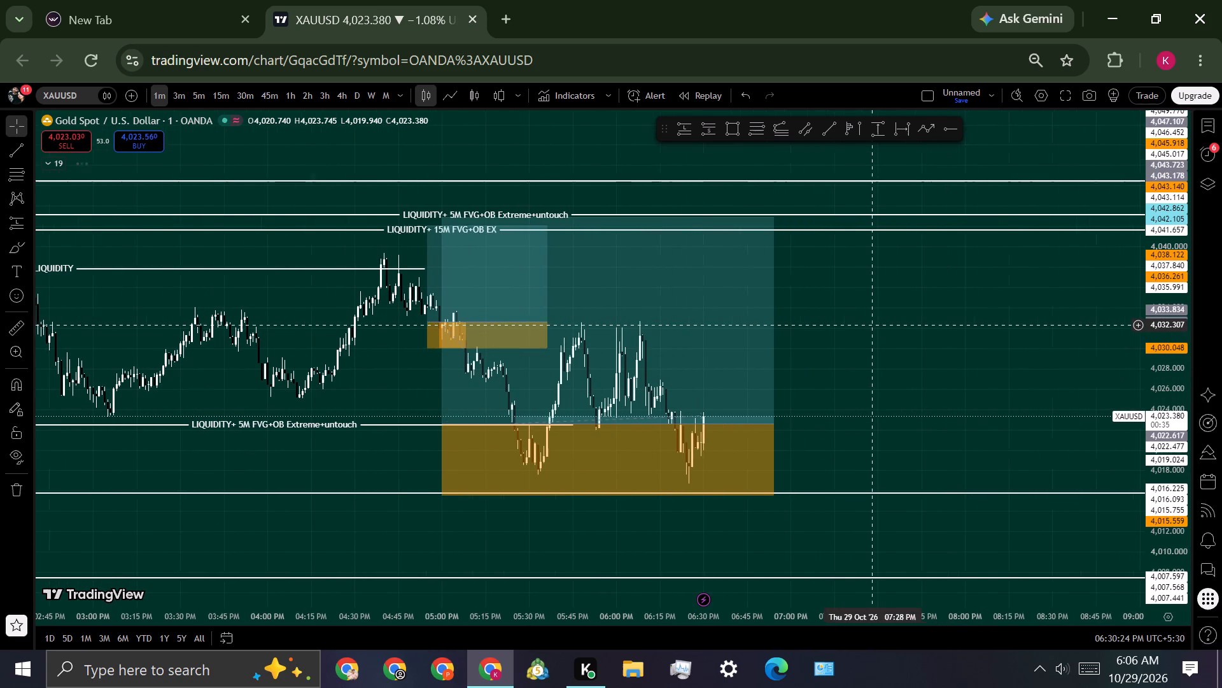
drag(864, 325, 859, 326)
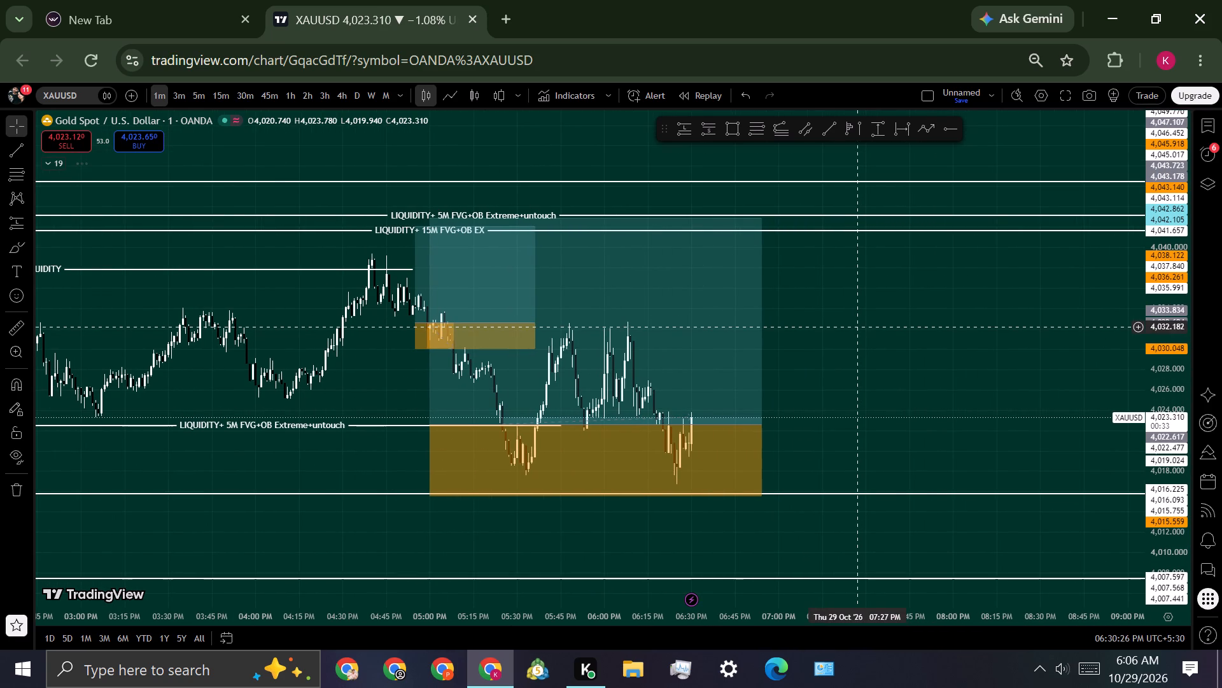
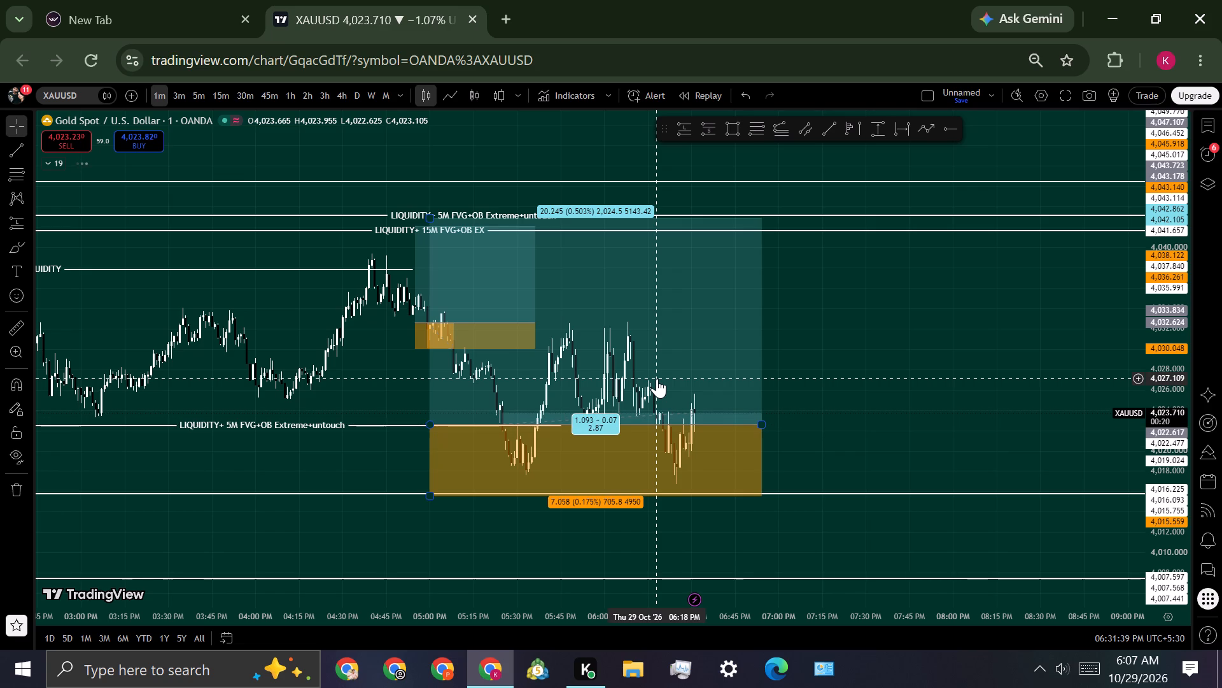
Examine recent price around the long position's entry and stop zone on the 1-minute timeframe, continuing on the 3-minute timeframe.
click(1009, 387)
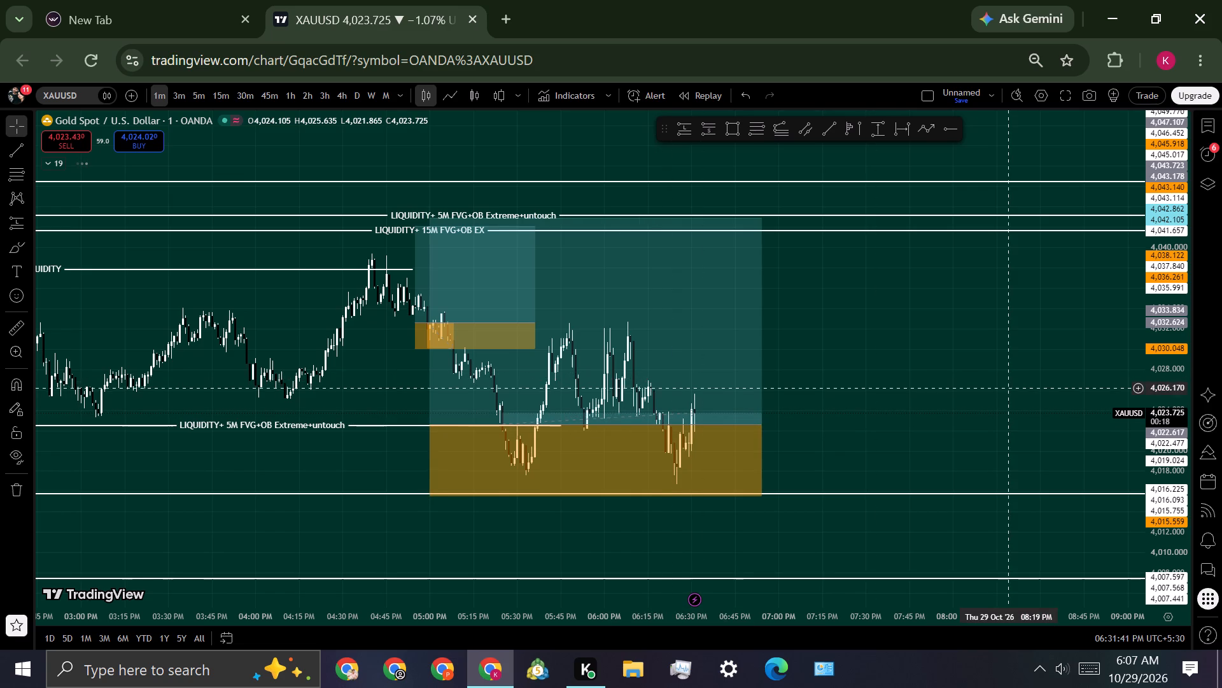
scroll(1007, 388, down, 3)
drag(1001, 391, 785, 386)
scroll(1162, 380, down, 2)
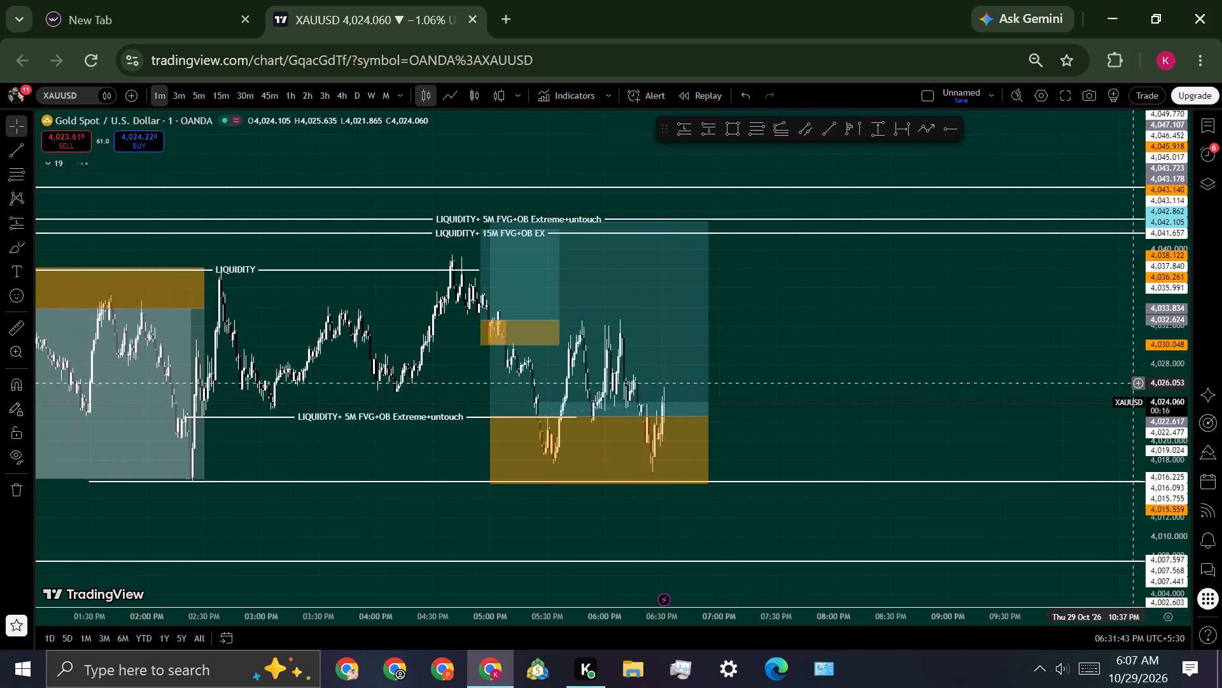
scroll(1112, 385, down, 2)
scroll(1028, 390, up, 3)
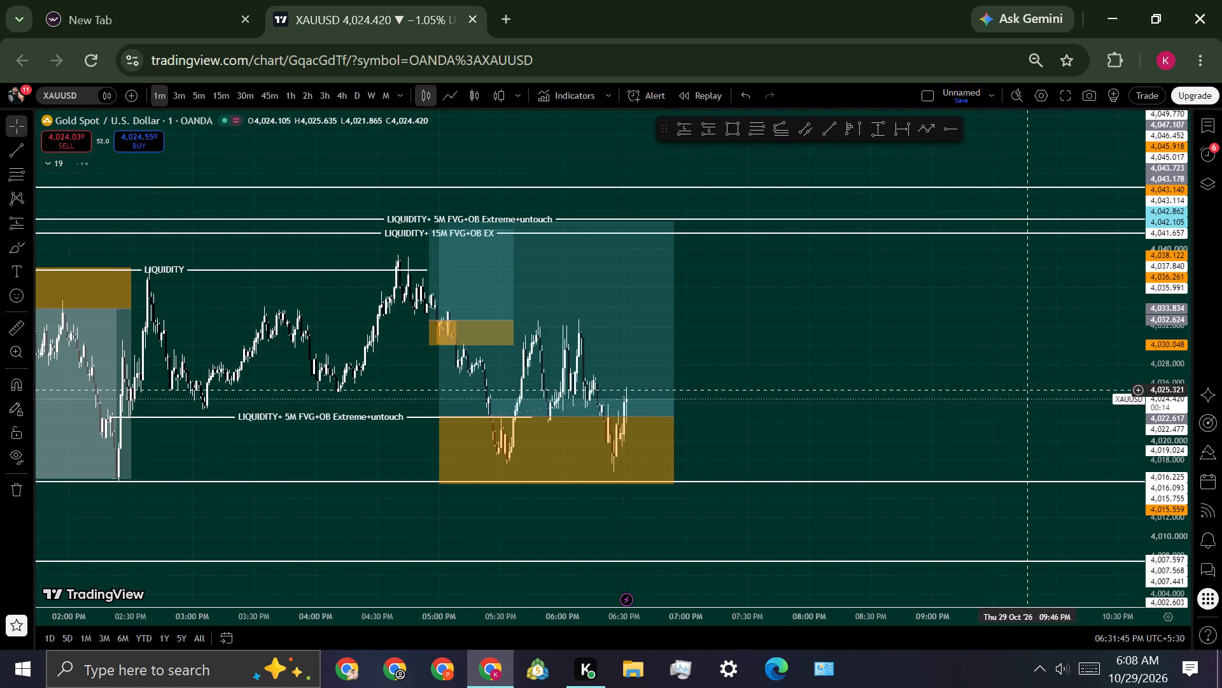
click(171, 96)
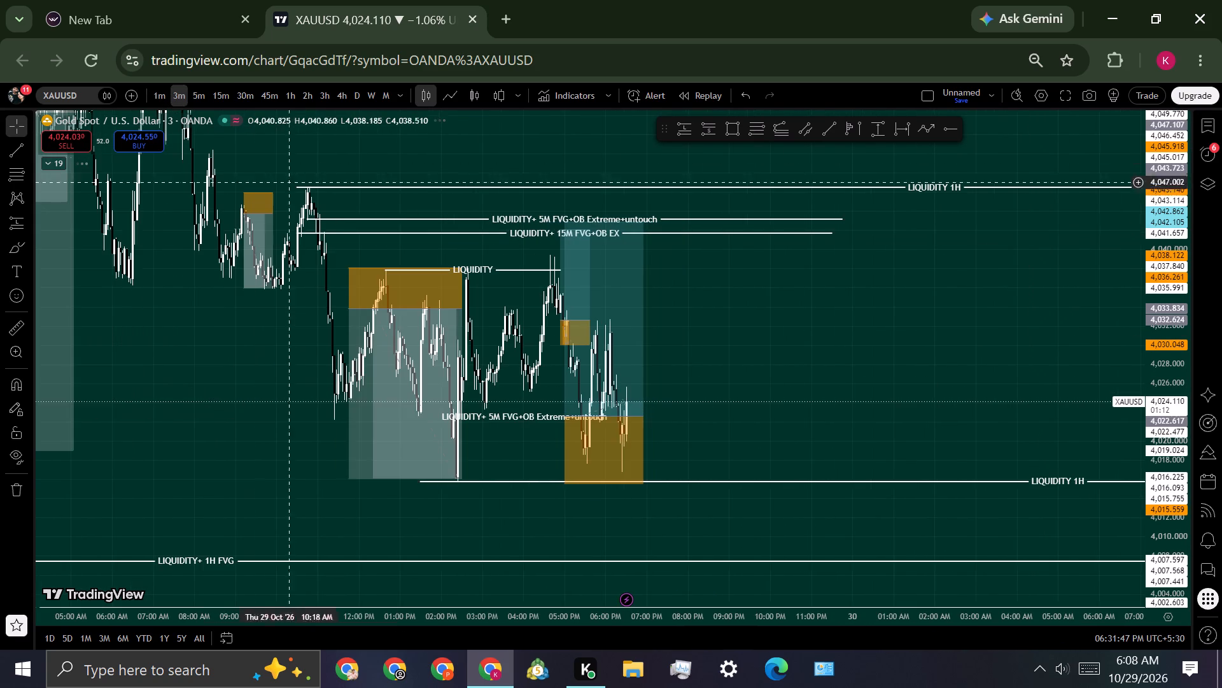
scroll(810, 433, up, 5)
drag(562, 327, 882, 314)
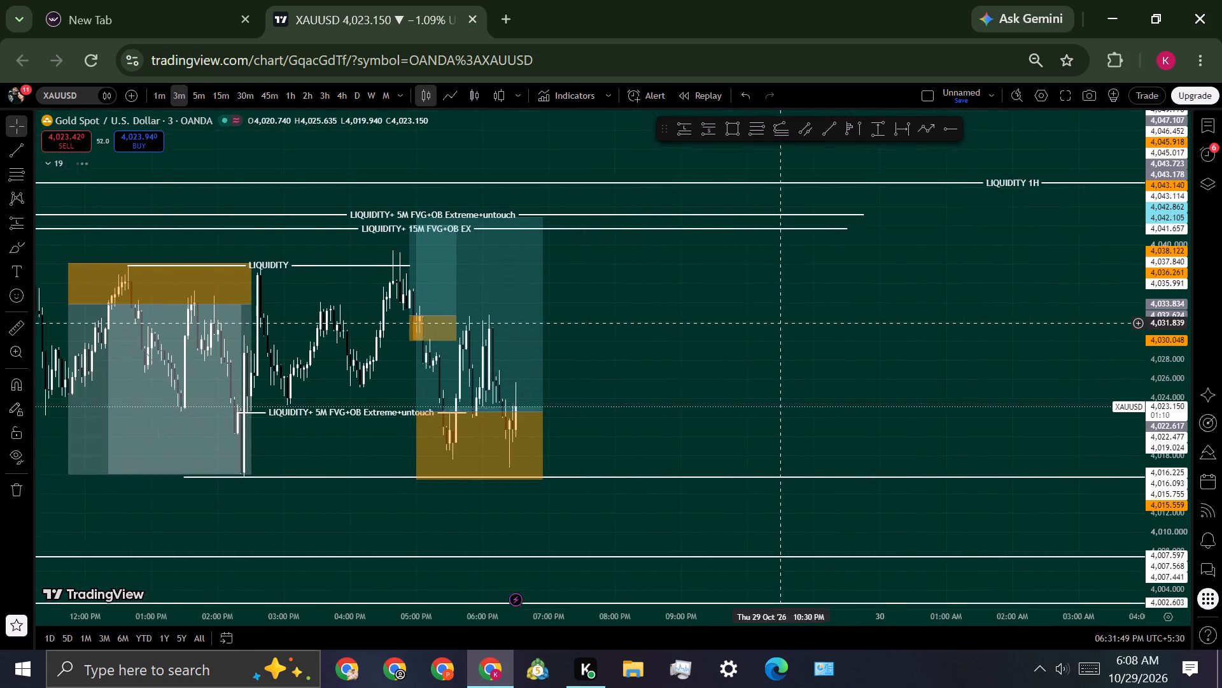
drag(882, 314, 914, 308)
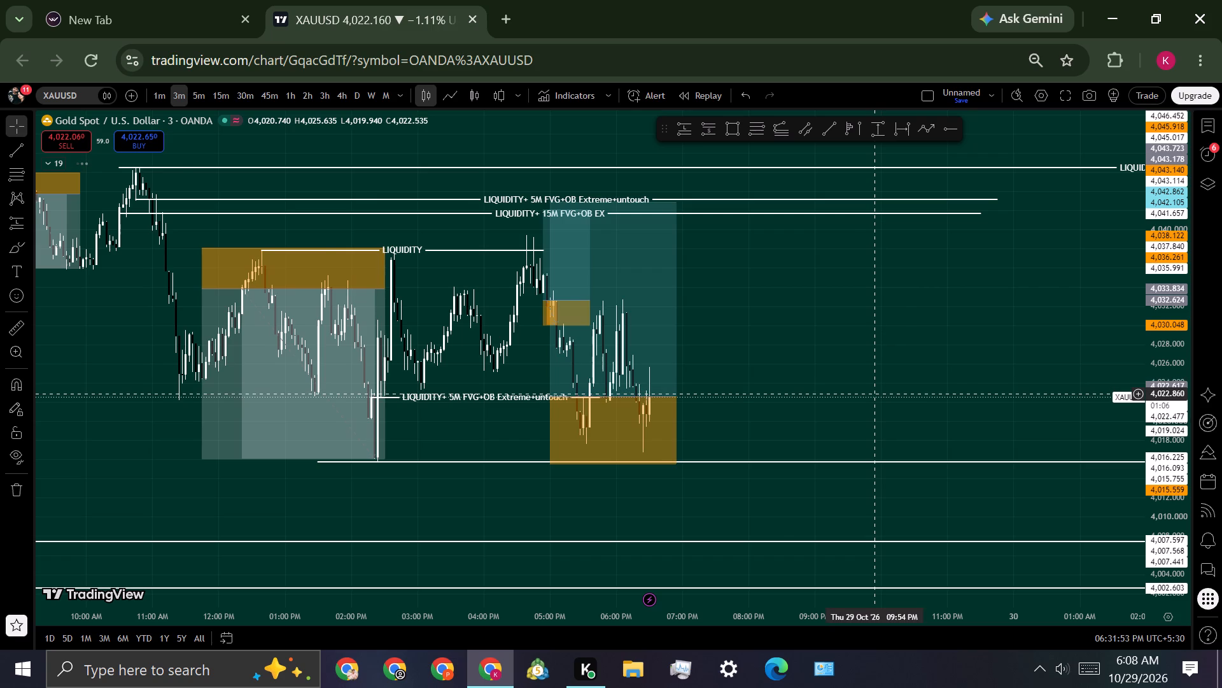
scroll(874, 394, up, 3)
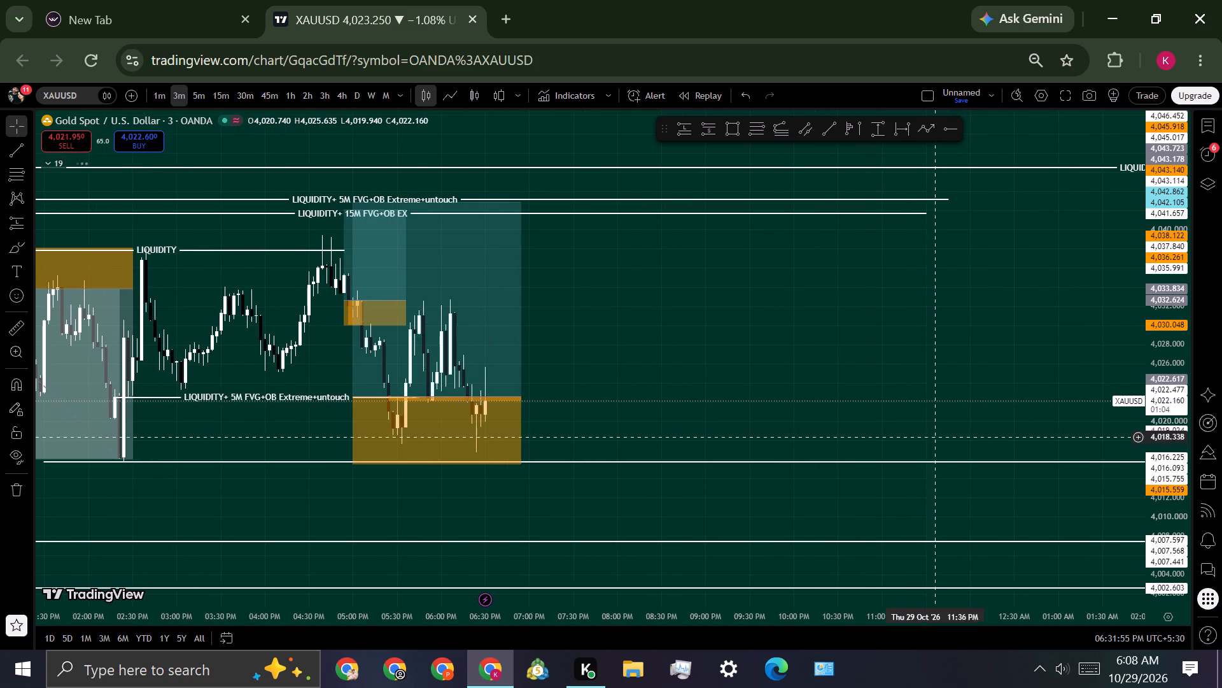
scroll(1164, 435, down, 1)
scroll(1023, 429, down, 1)
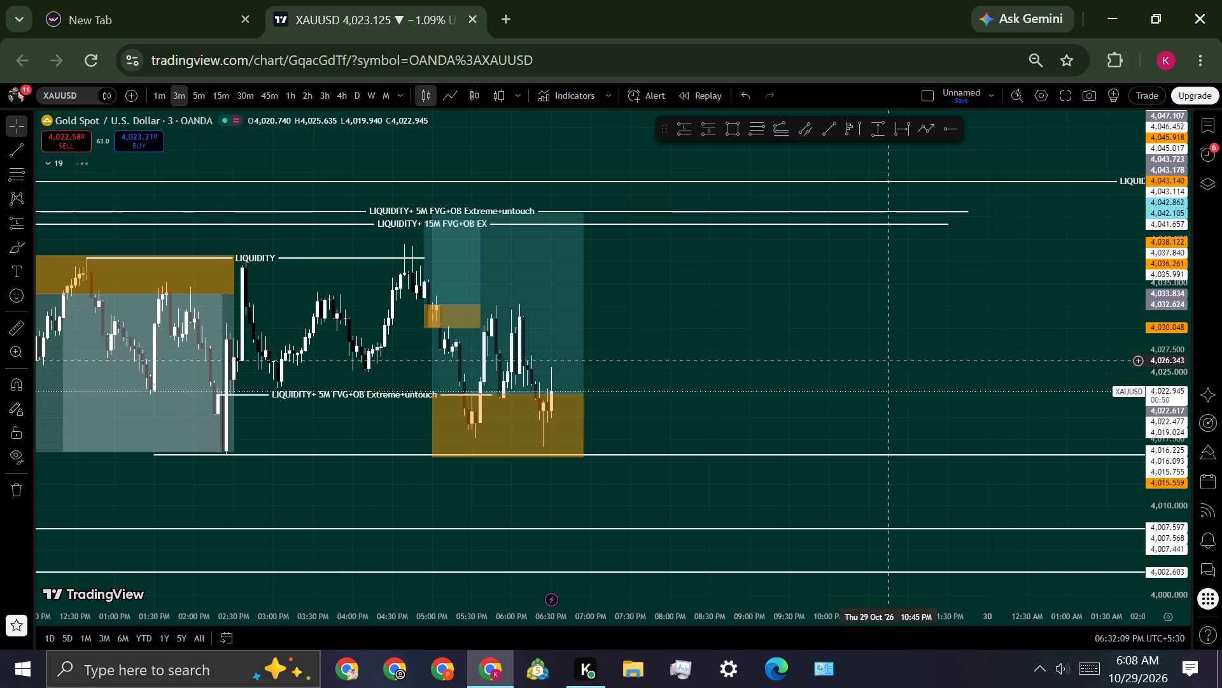
Draw a rectangle around the consolidation range from 11:42 AM at 4,015.899 to 8:21 PM at 4,039.433.
scroll(888, 361, down, 4)
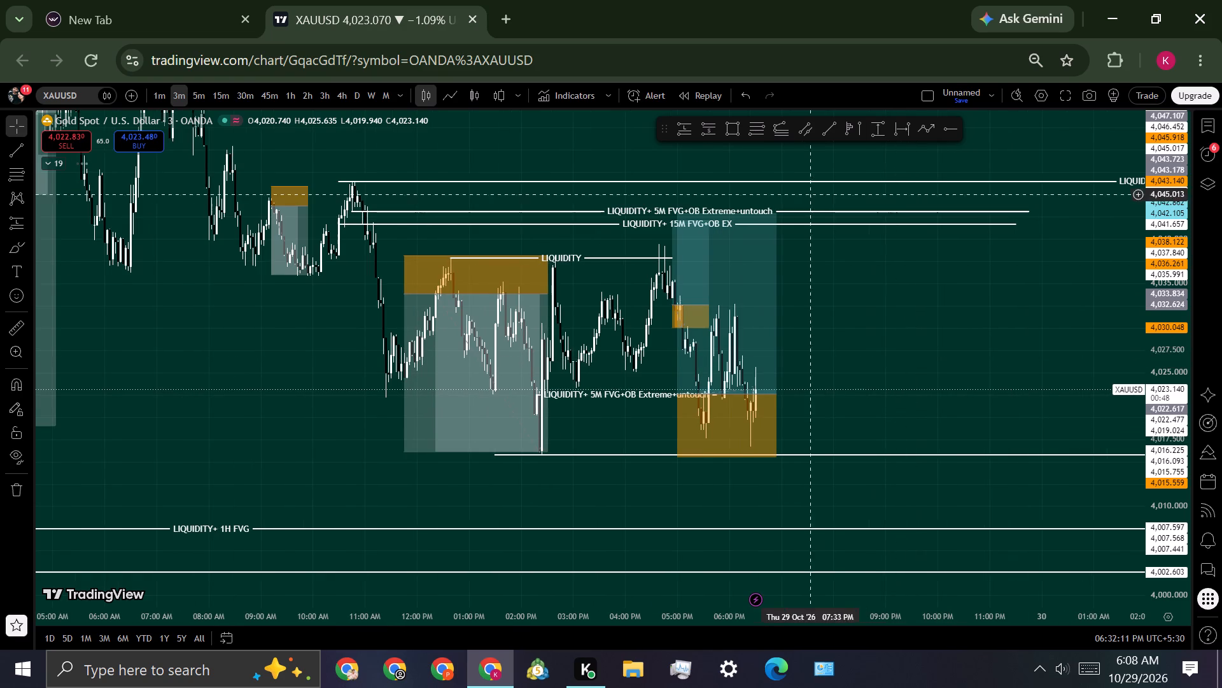
click(724, 131)
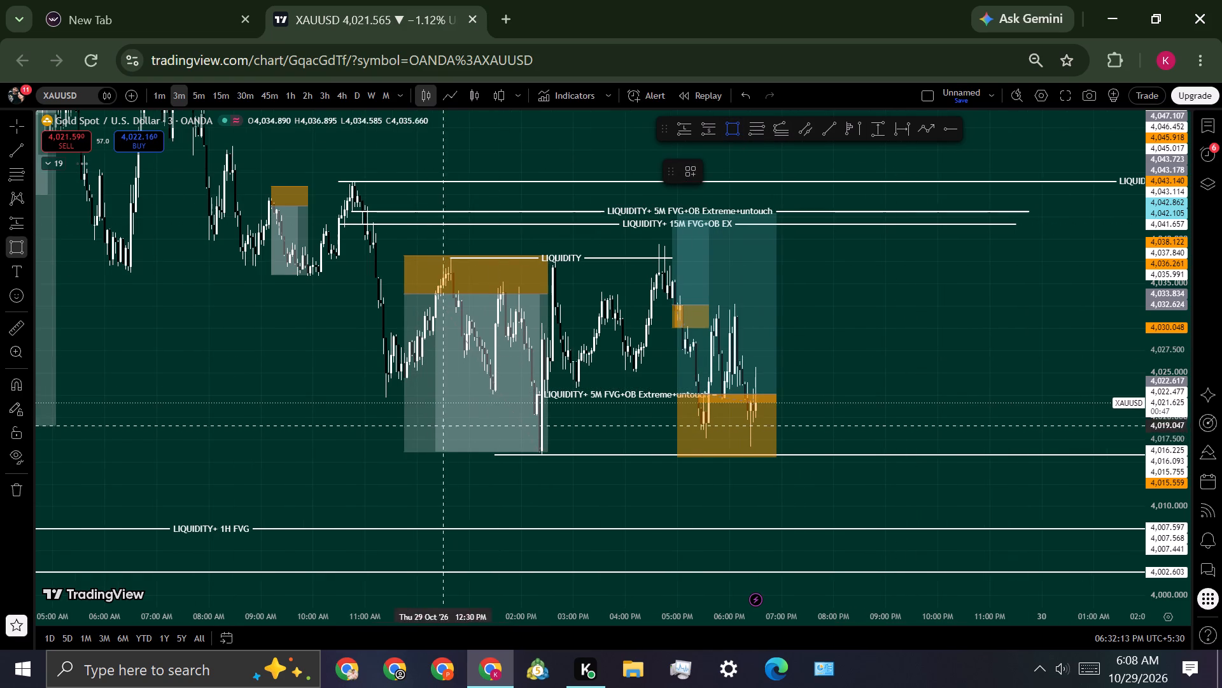
click(401, 454)
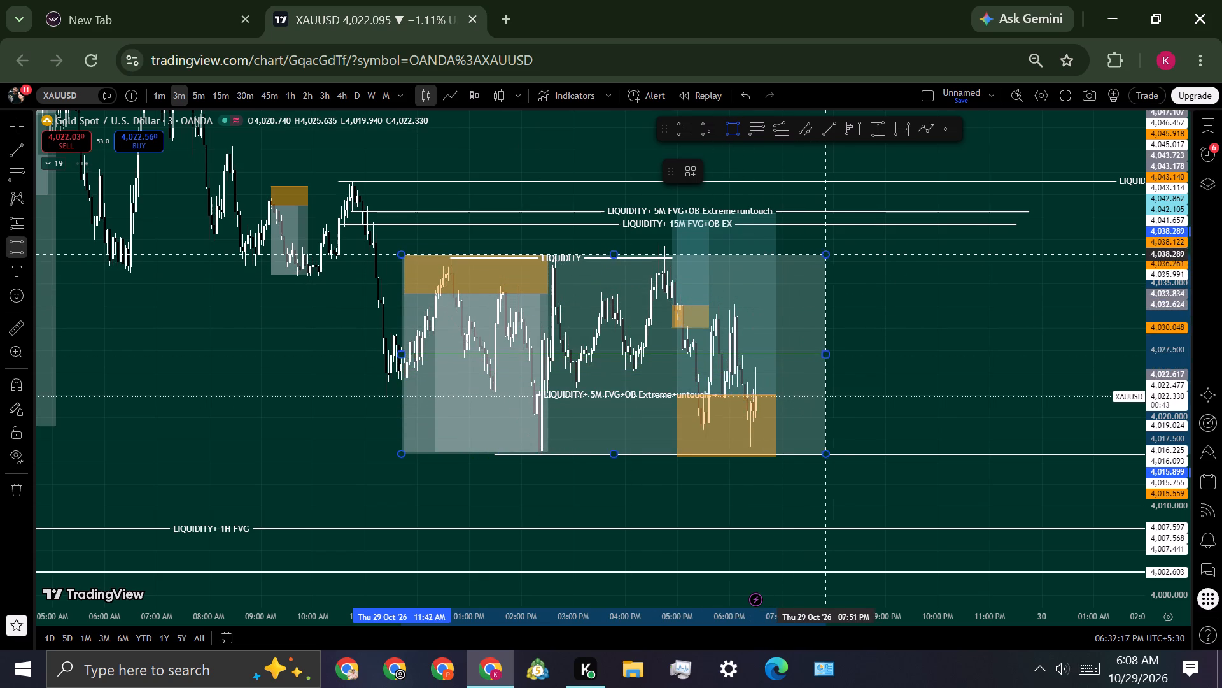
click(852, 244)
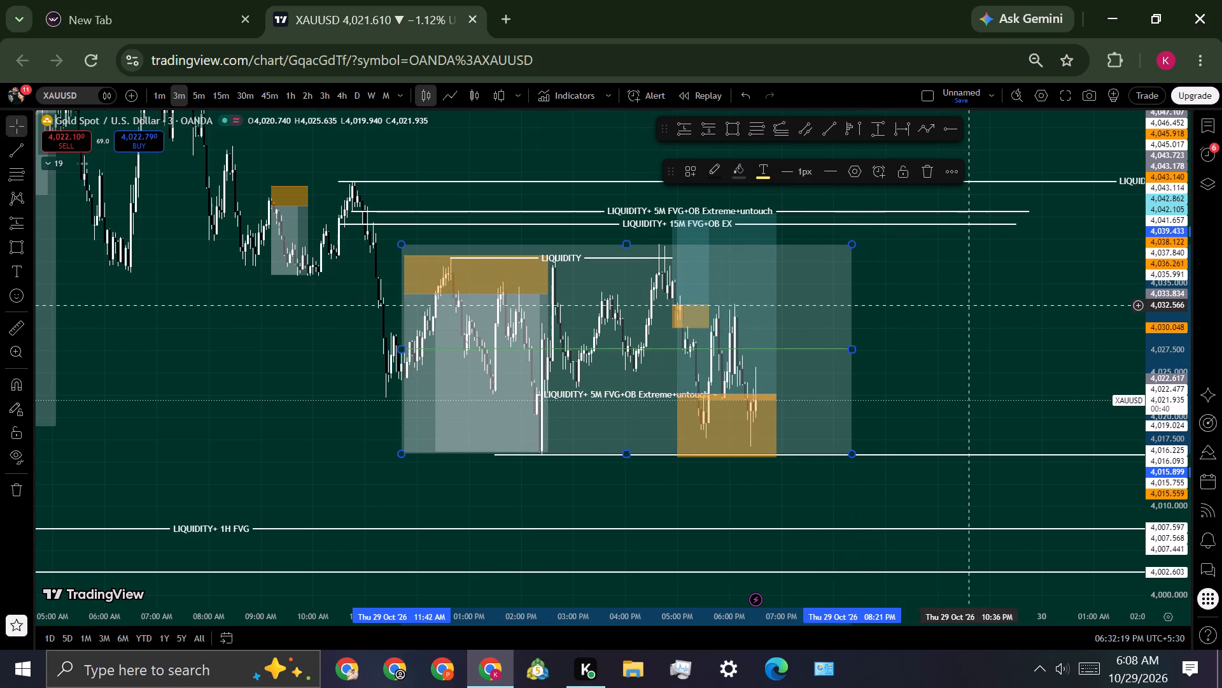
click(971, 306)
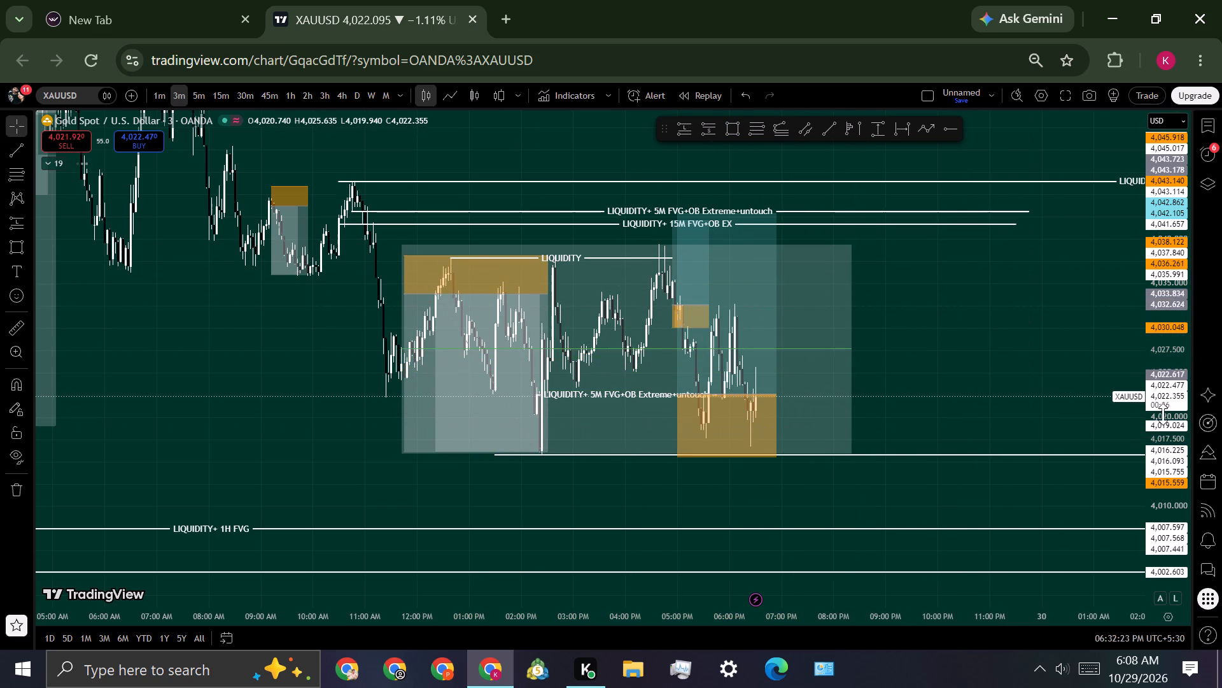
Examine the boxed range against the surrounding liquidity lines on the 3-minute and 5-minute timeframes.
scroll(1165, 410, down, 2)
scroll(1113, 403, down, 2)
drag(1070, 307, 1011, 313)
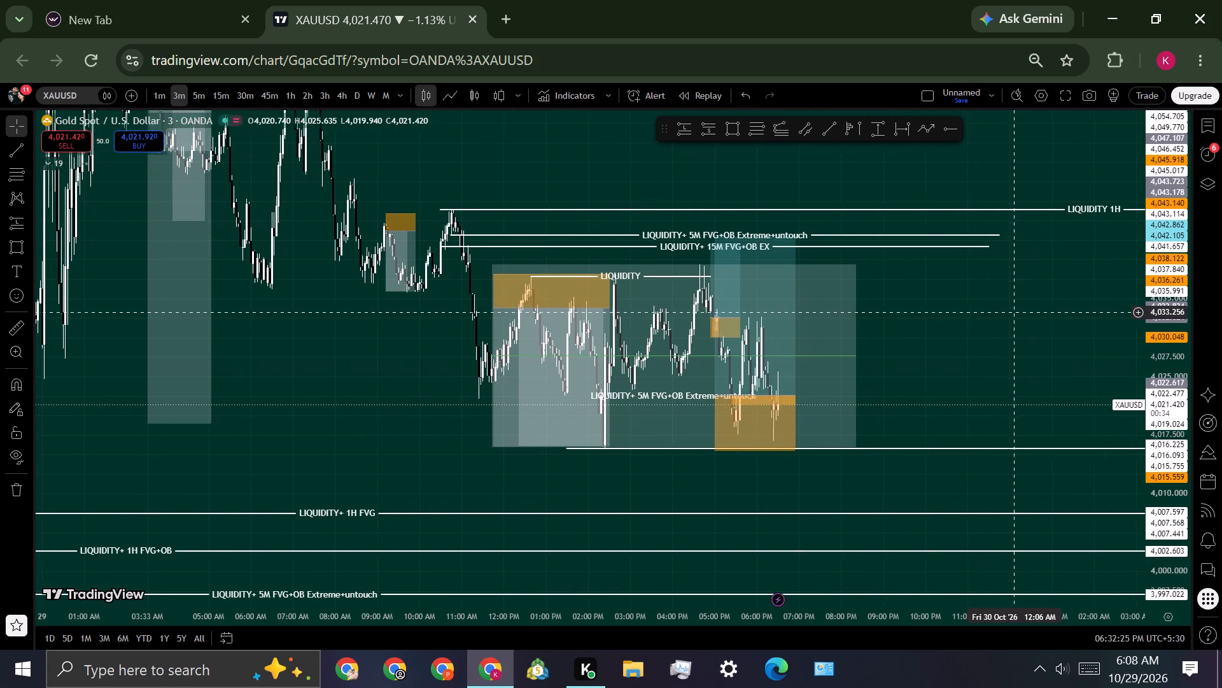
drag(1011, 313, 866, 359)
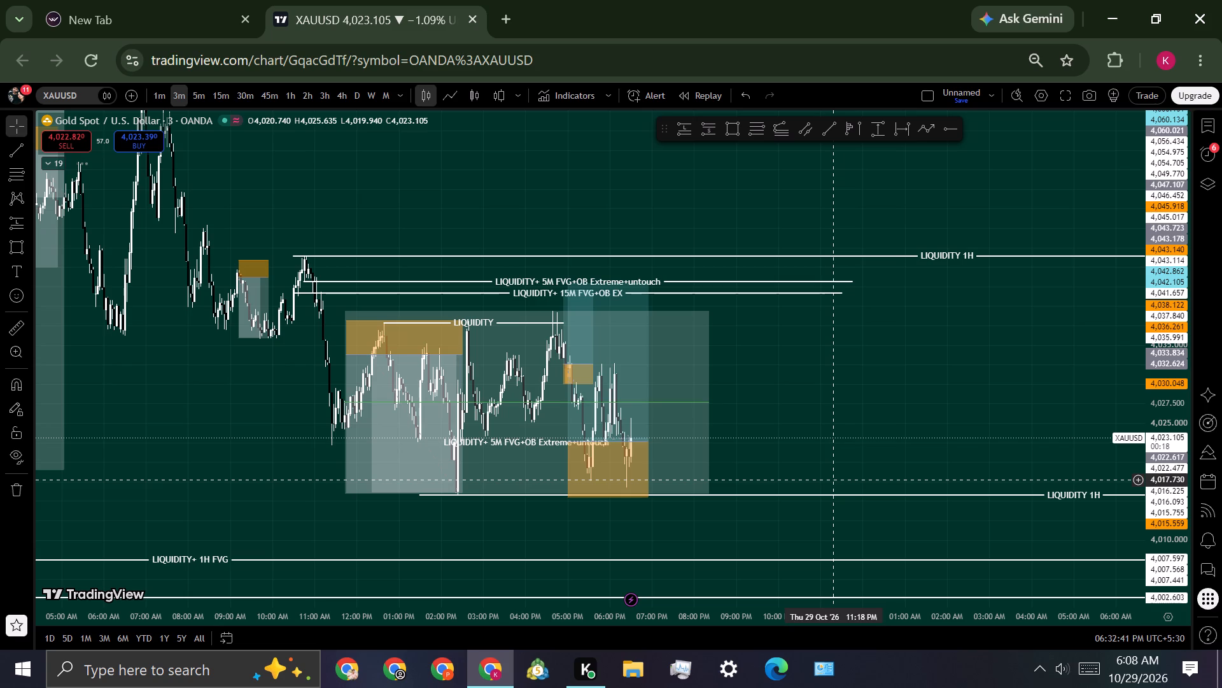
click(202, 101)
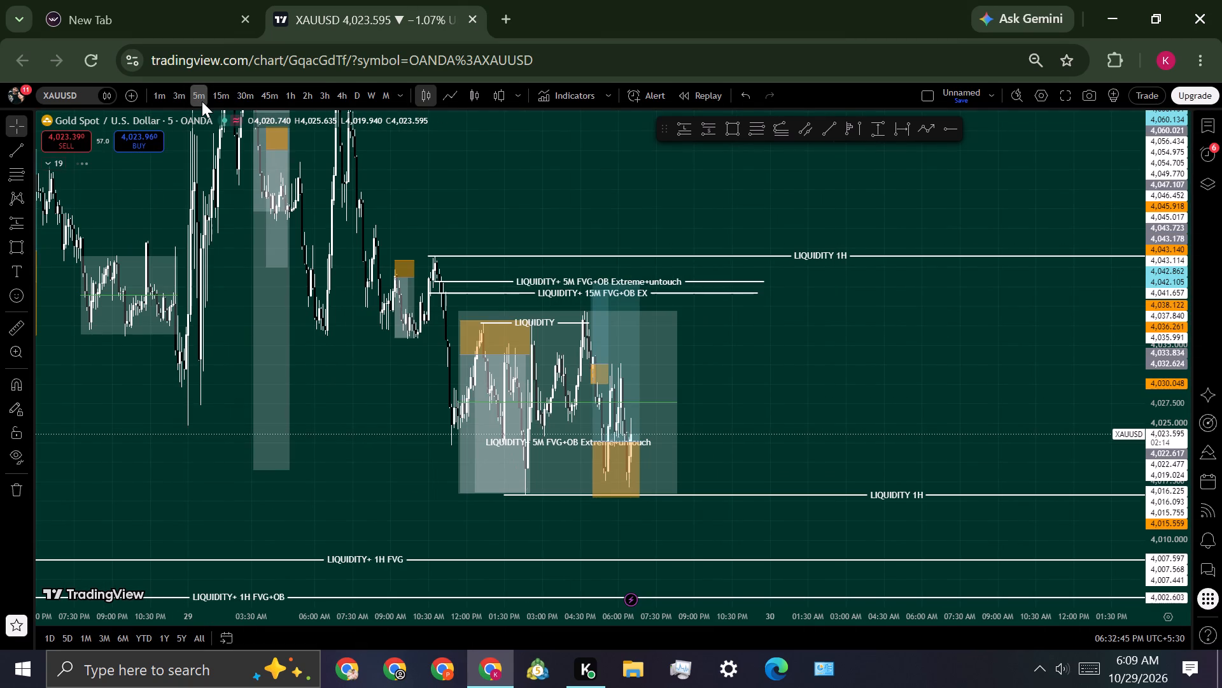
Switch to the 1-minute timeframe and examine the boxed range against the liquidity lines above and below it.
click(158, 107)
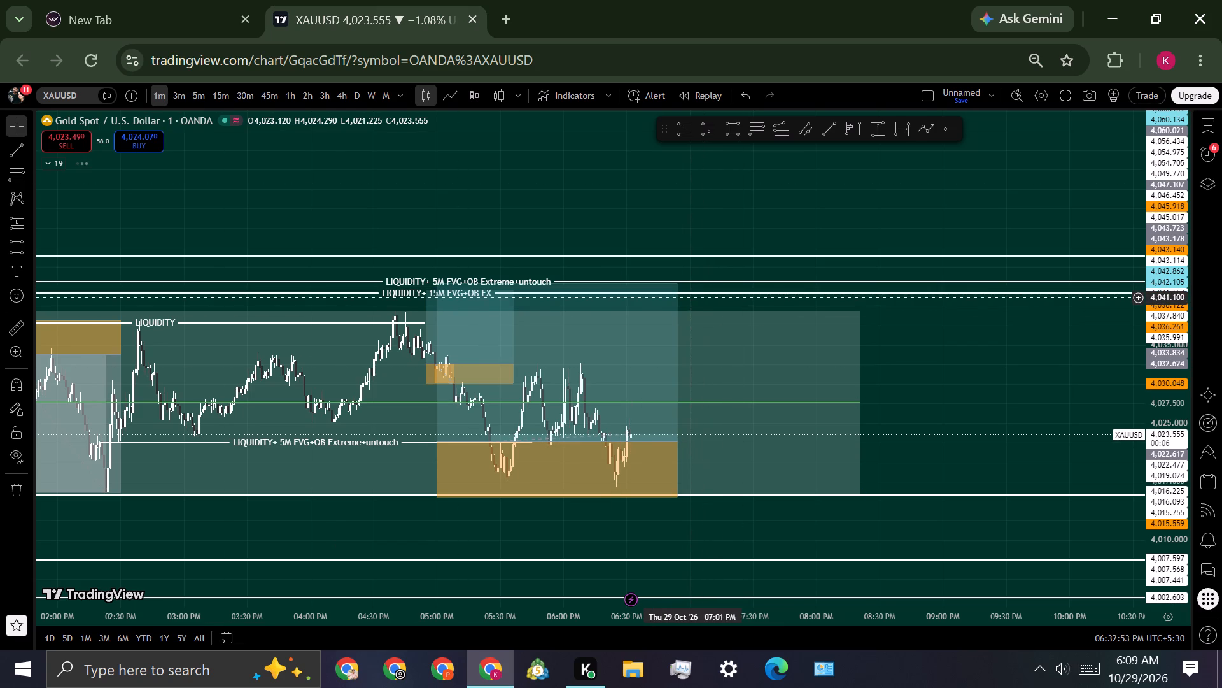
scroll(691, 301, down, 4)
scroll(1125, 474, down, 3)
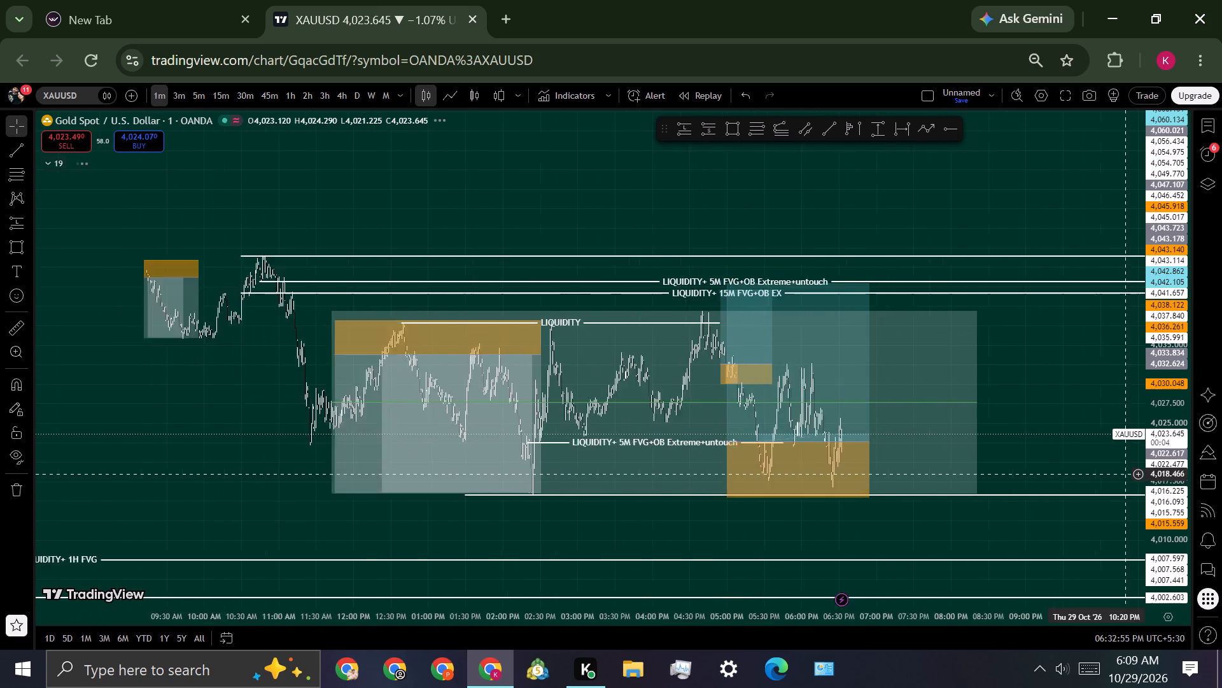
scroll(1120, 473, down, 2)
drag(1109, 419, 780, 455)
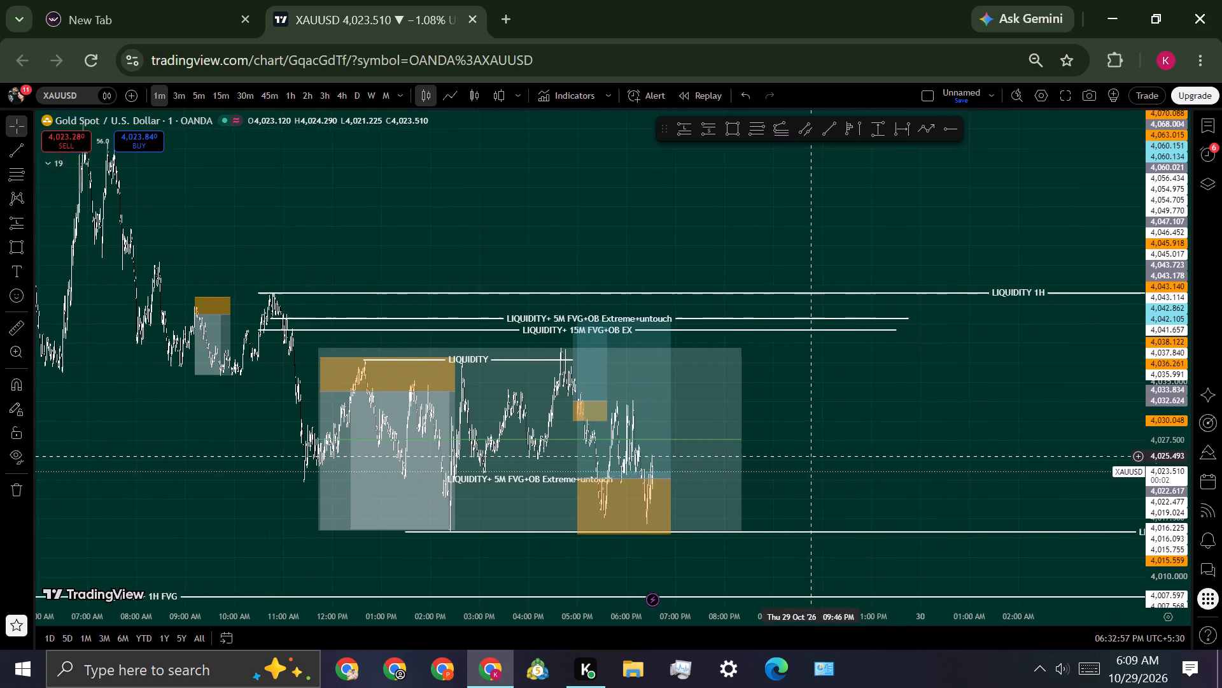
drag(780, 455, 748, 455)
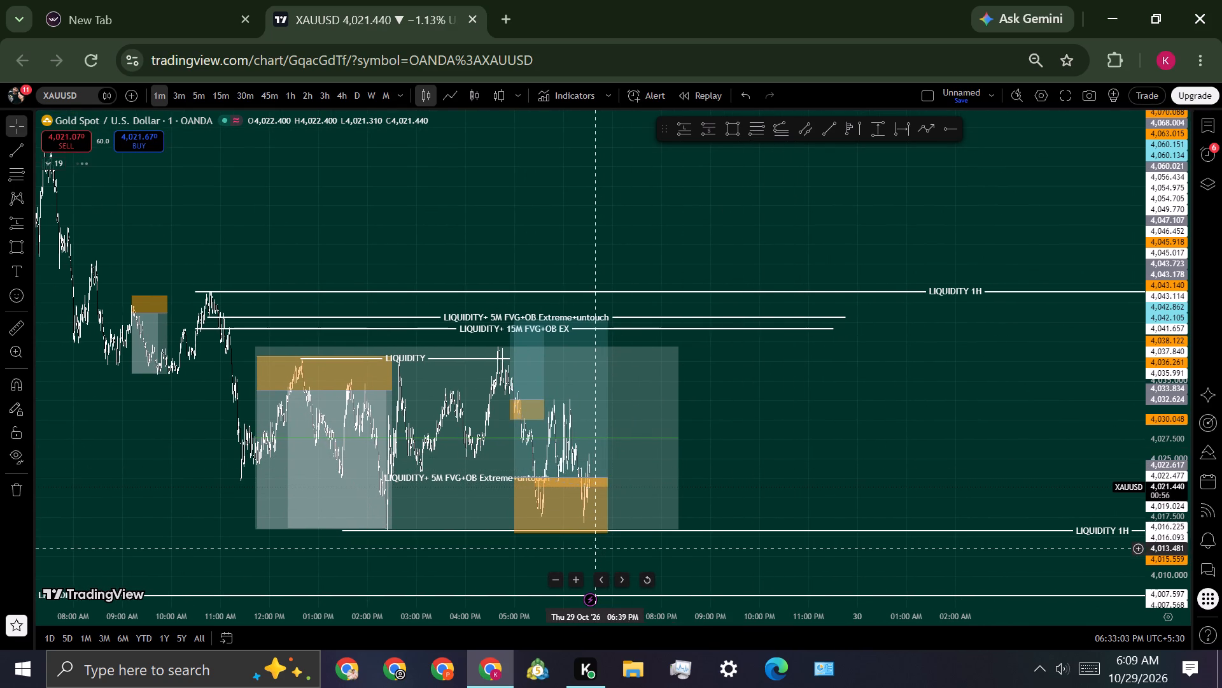
scroll(937, 483, down, 1)
drag(937, 482, 899, 371)
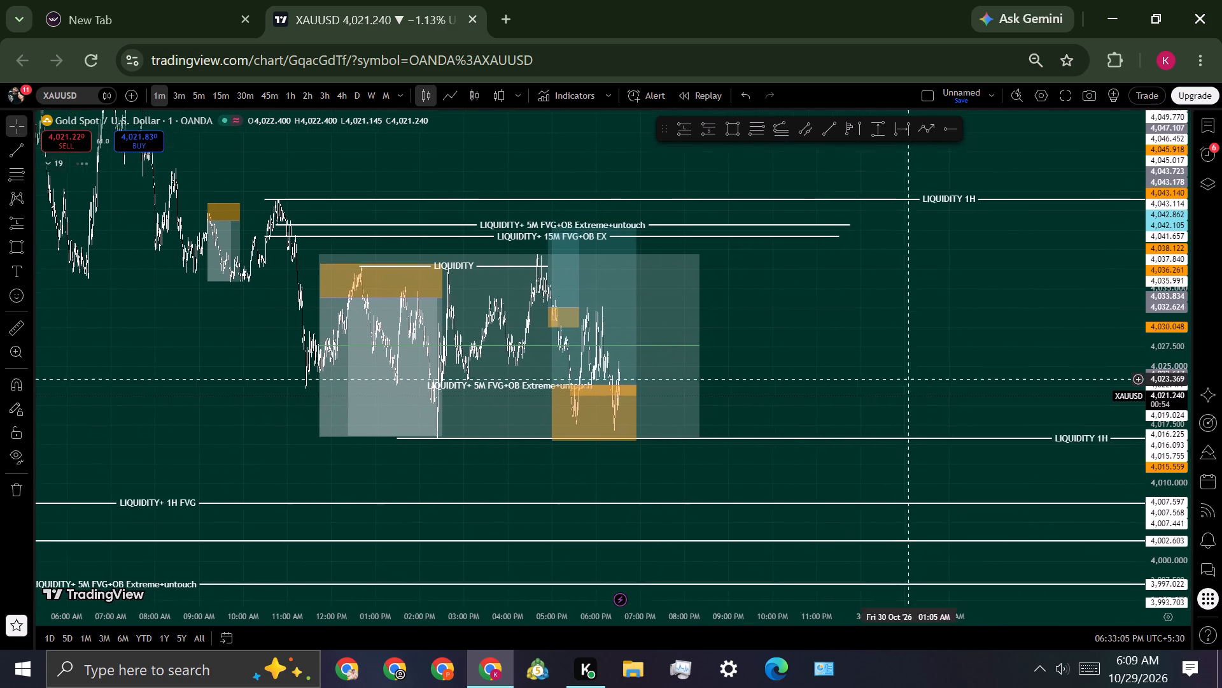
drag(899, 371, 898, 370)
scroll(895, 375, down, 4)
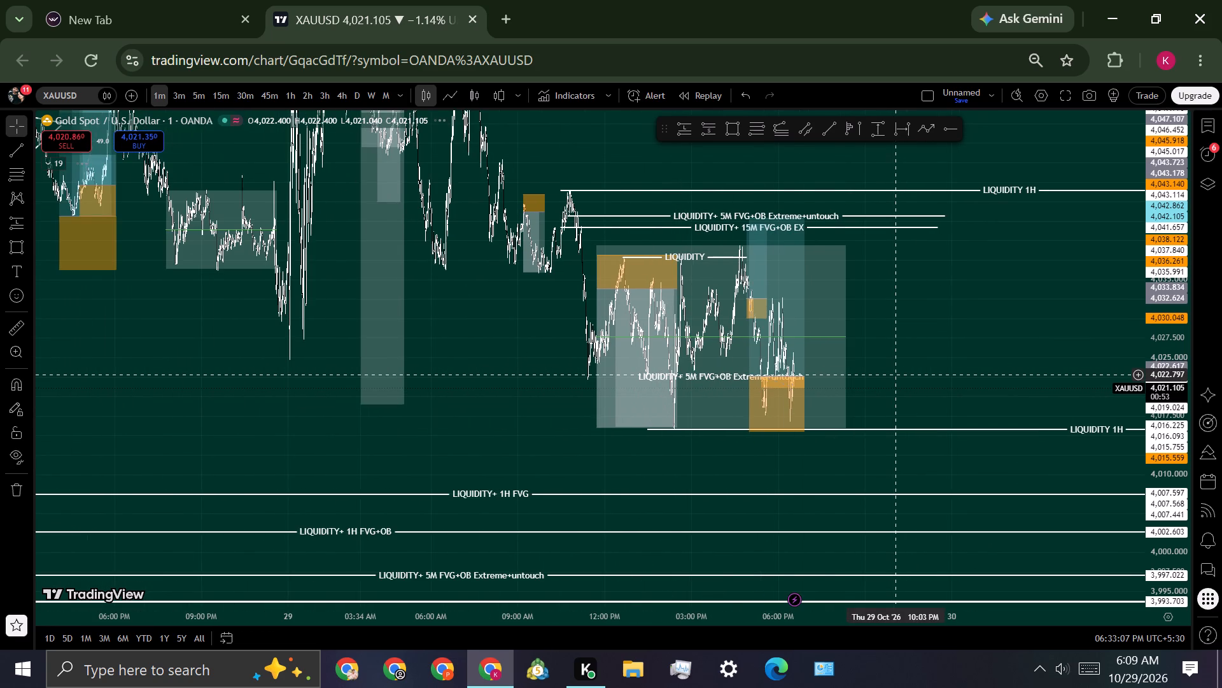
drag(918, 352, 806, 350)
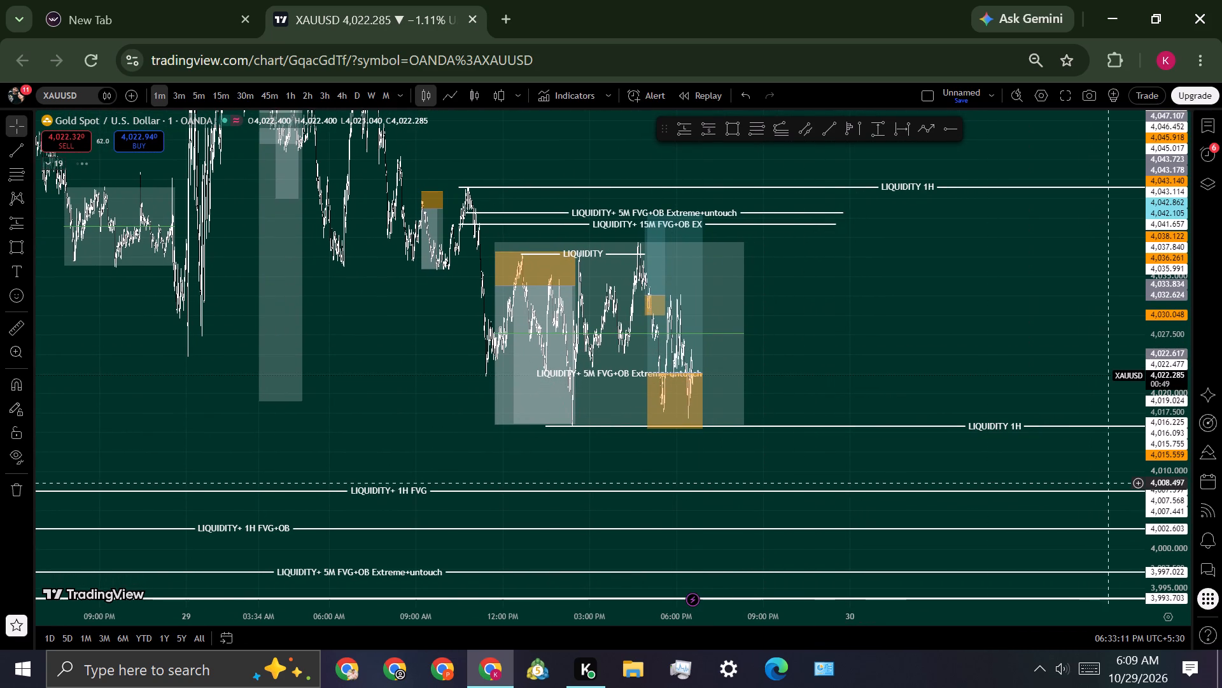
Examine the wider 1-minute price history before the boxed range, including the earlier range box and the 5M FVG+OB EX liquidity line.
scroll(934, 332, down, 1)
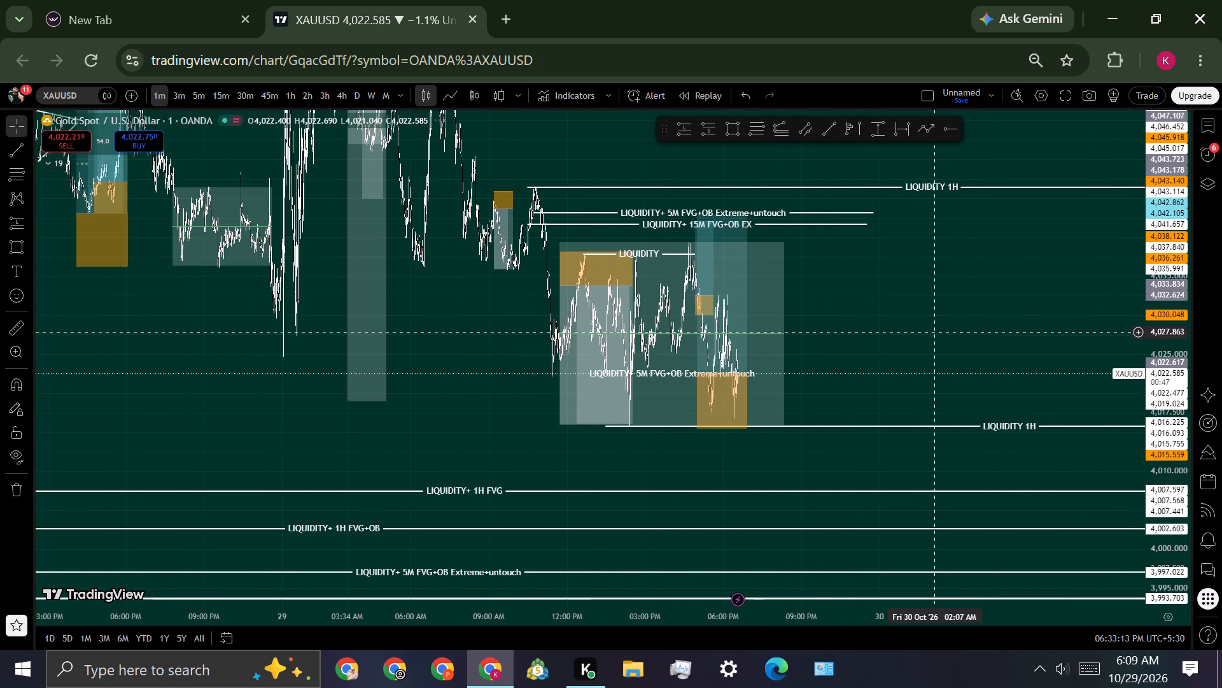
scroll(971, 371, up, 1)
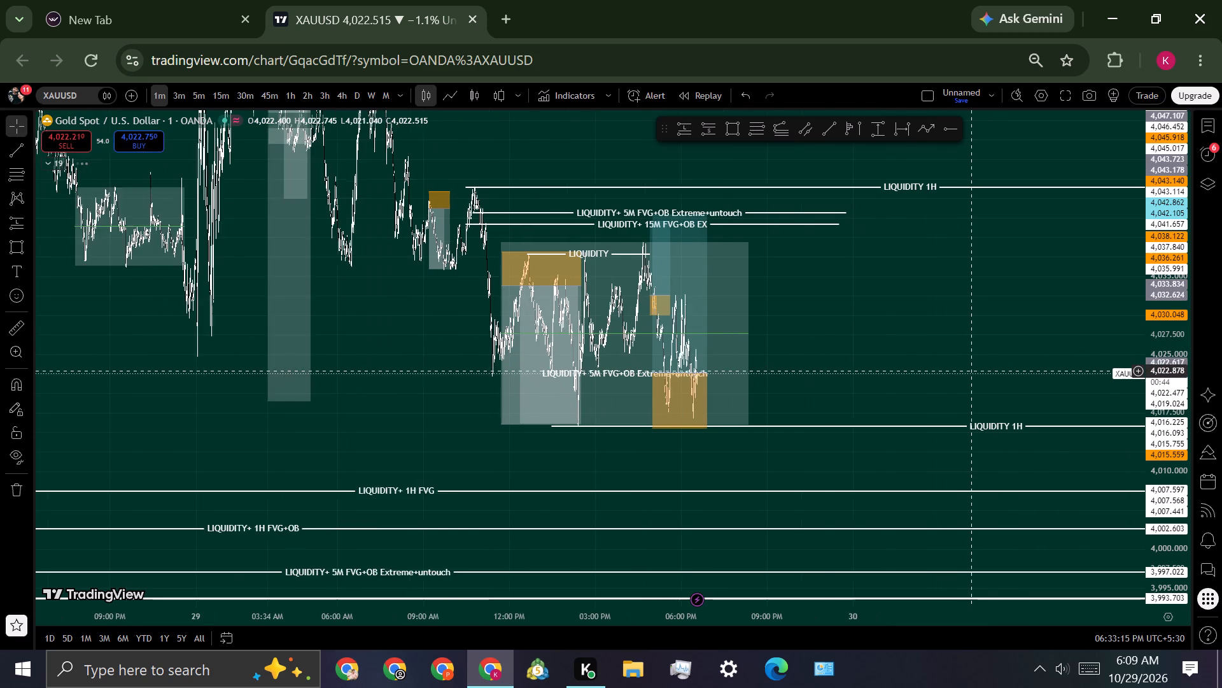
scroll(971, 371, up, 1)
scroll(971, 371, down, 5)
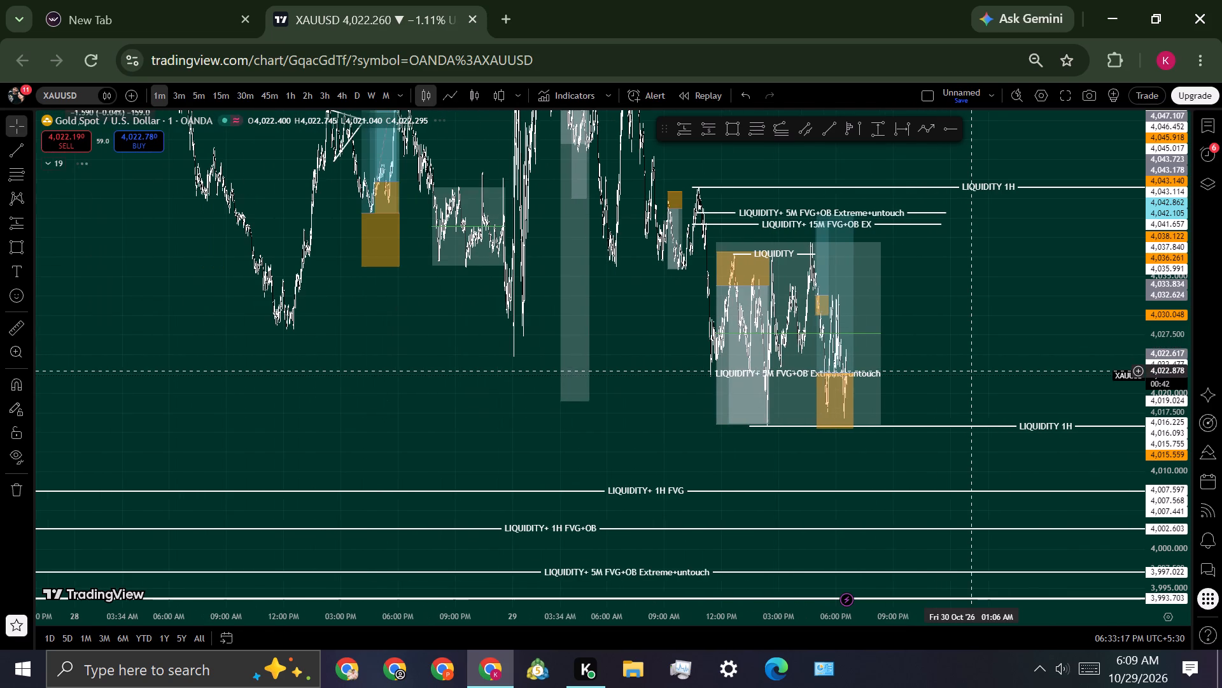
scroll(971, 371, up, 4)
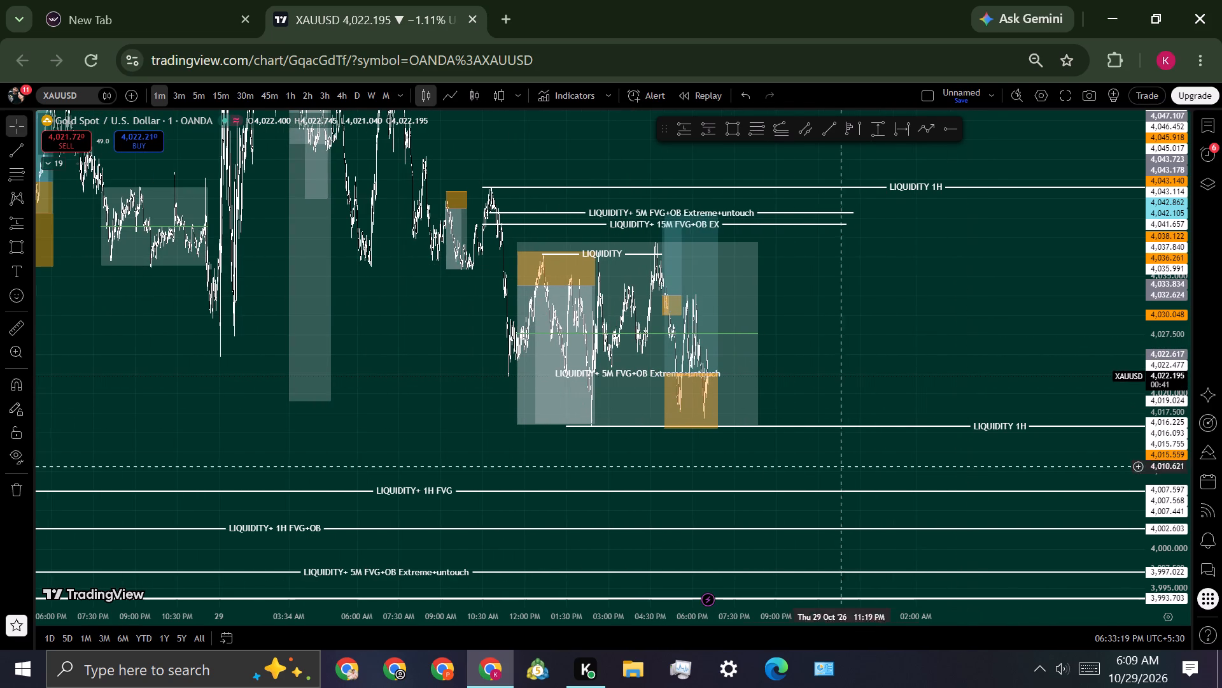
scroll(751, 554, up, 5)
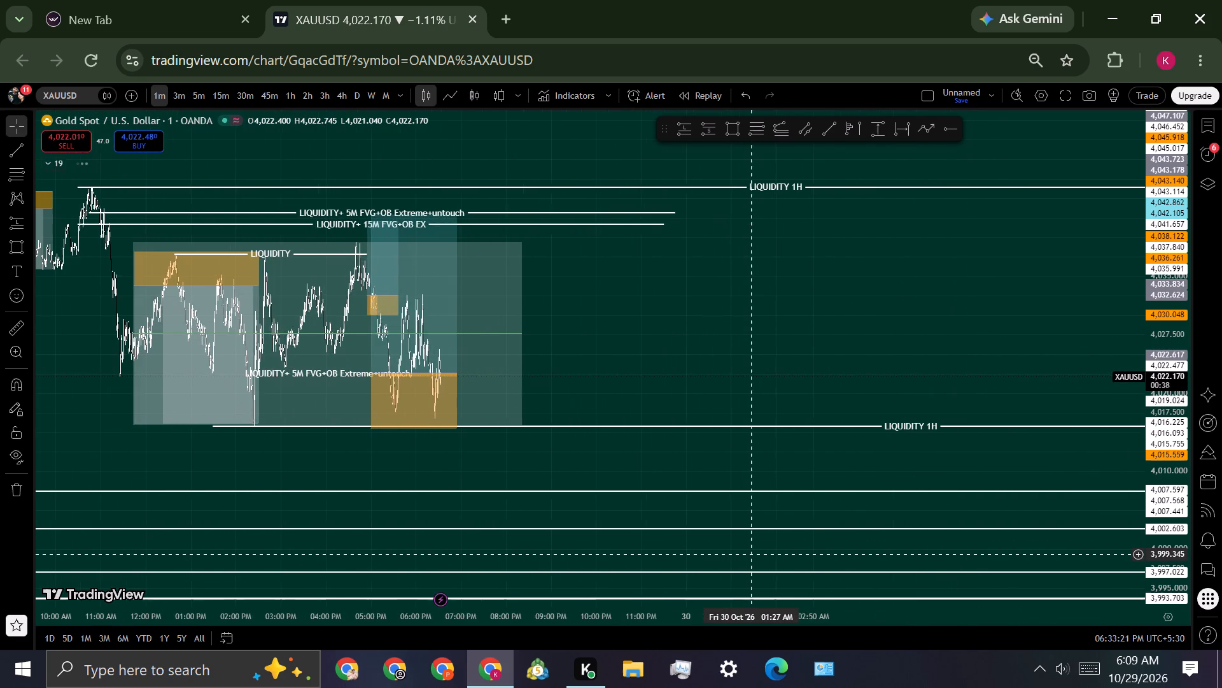
scroll(751, 554, down, 5)
scroll(1149, 454, down, 6)
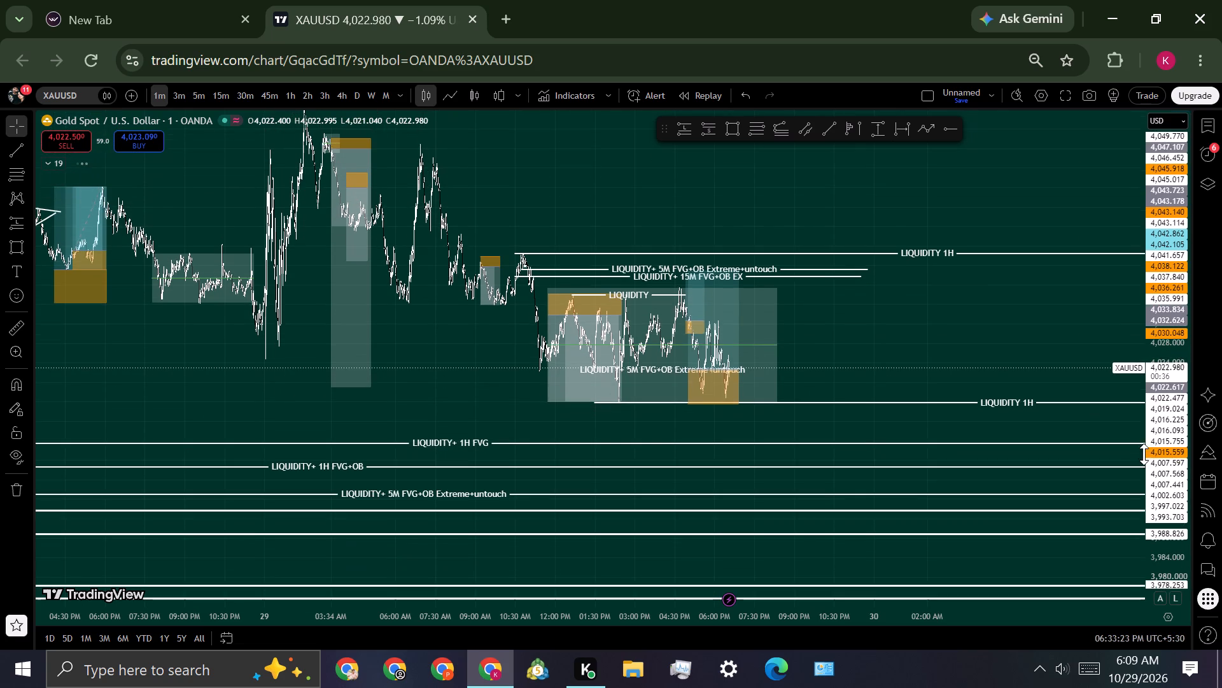
drag(962, 338, 966, 441)
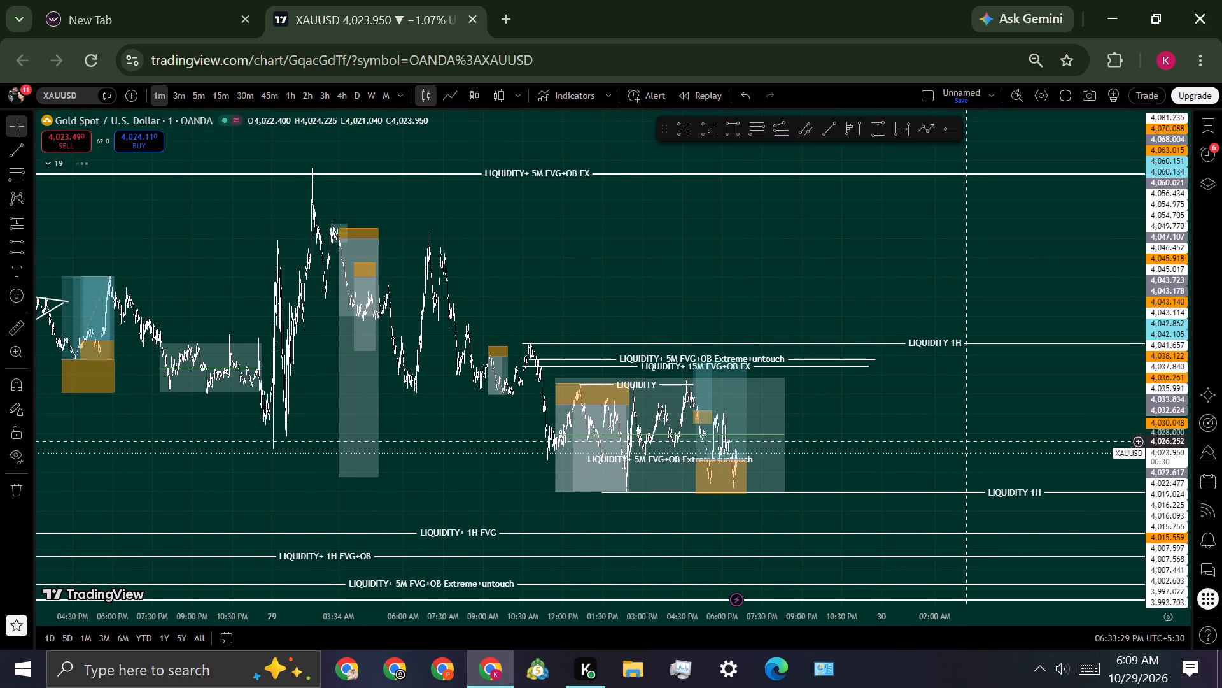
Examine the latest 1-minute candles inside the boxed range near the long position's entry and the range's midline.
scroll(966, 440, up, 2)
scroll(912, 433, up, 3)
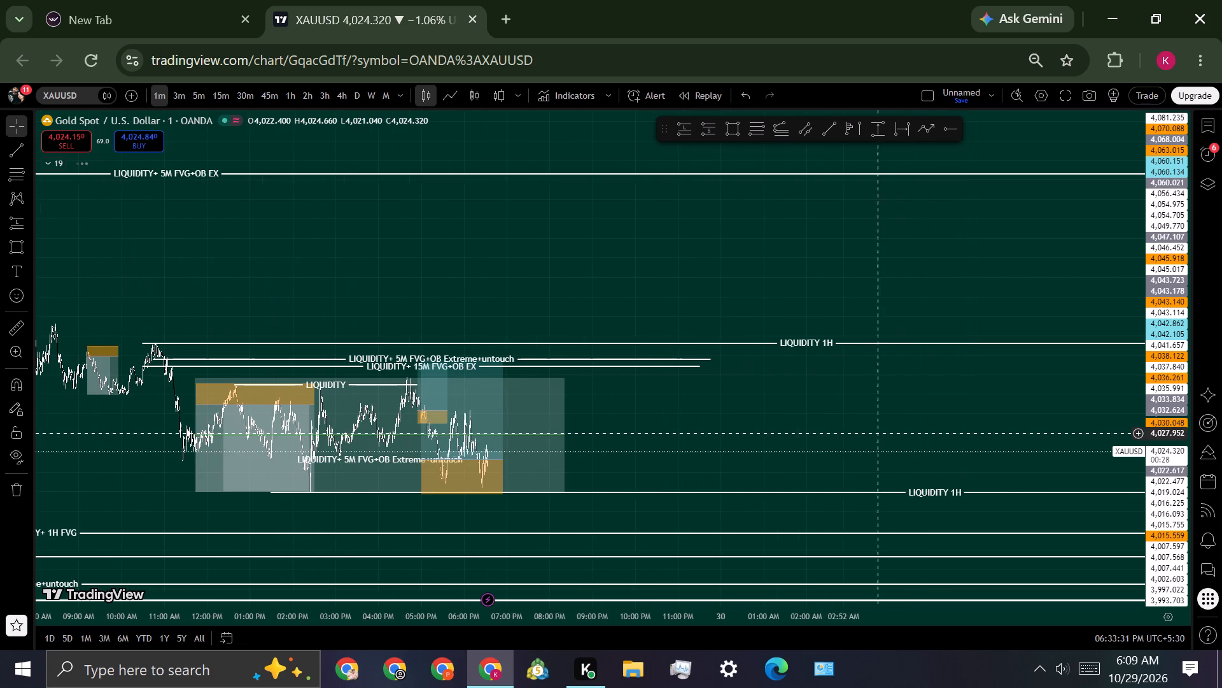
drag(799, 429, 1045, 430)
scroll(1177, 433, up, 4)
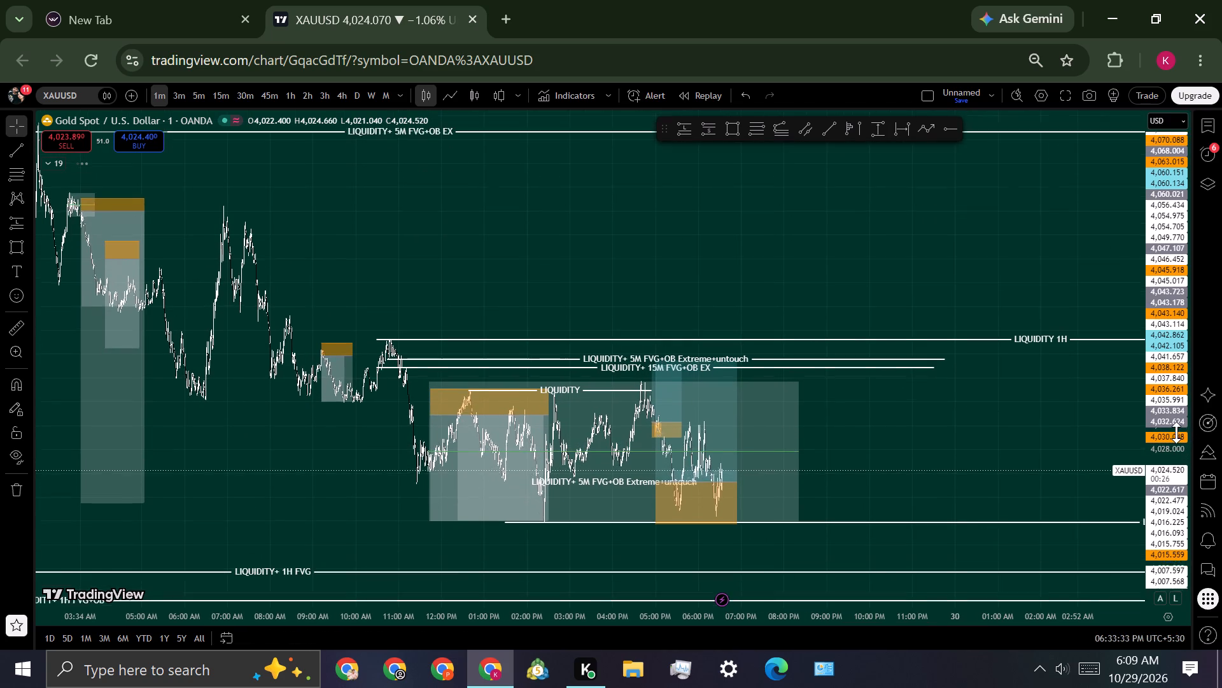
scroll(986, 483, up, 2)
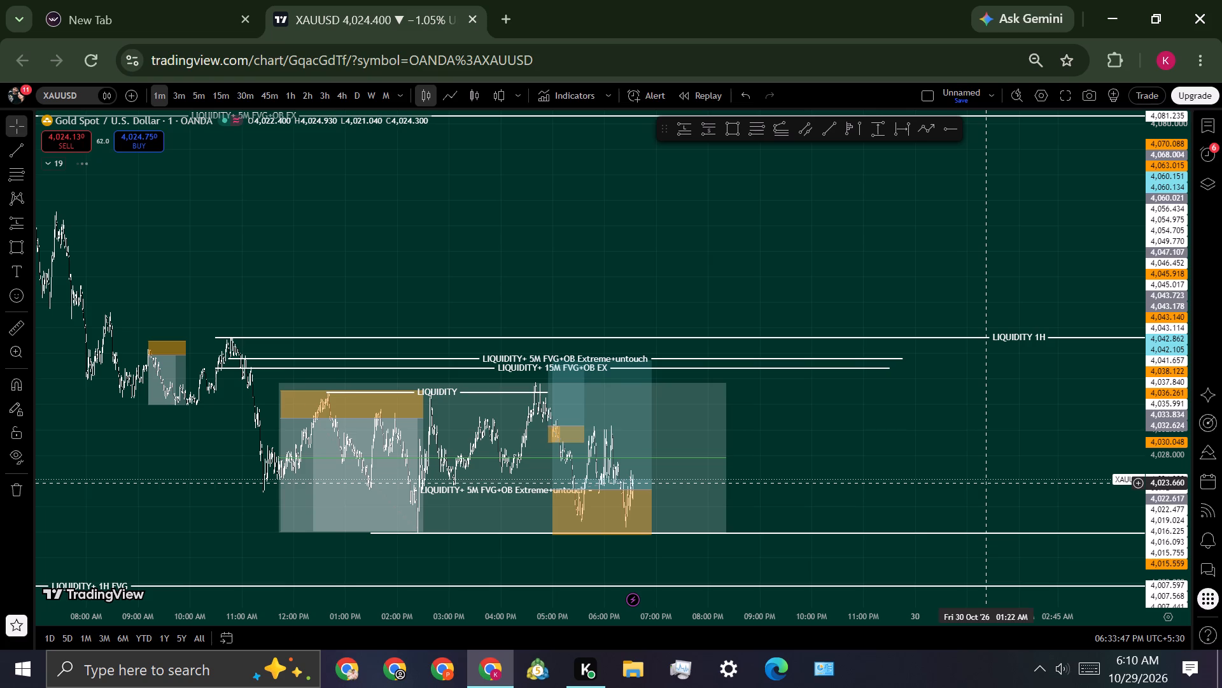
scroll(849, 508, up, 3)
drag(756, 488, 1055, 461)
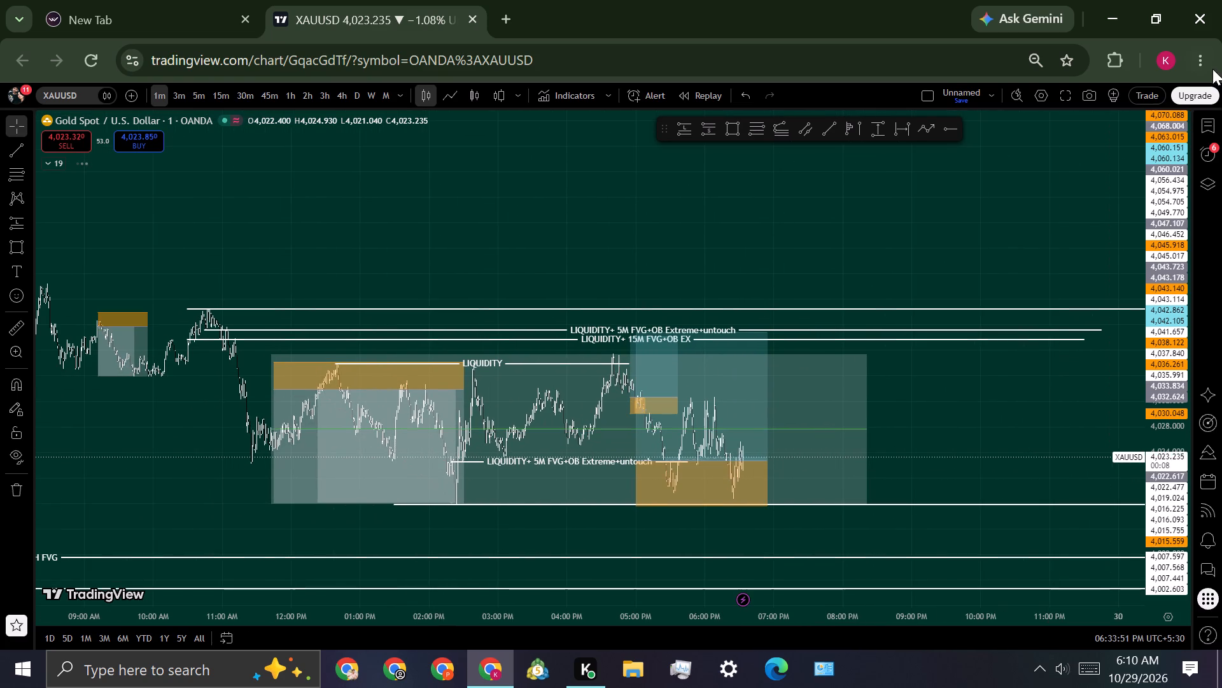
Switch the chart from gold to XAGUSD silver using the watchlist and examine its latest 1-minute swings.
click(1207, 134)
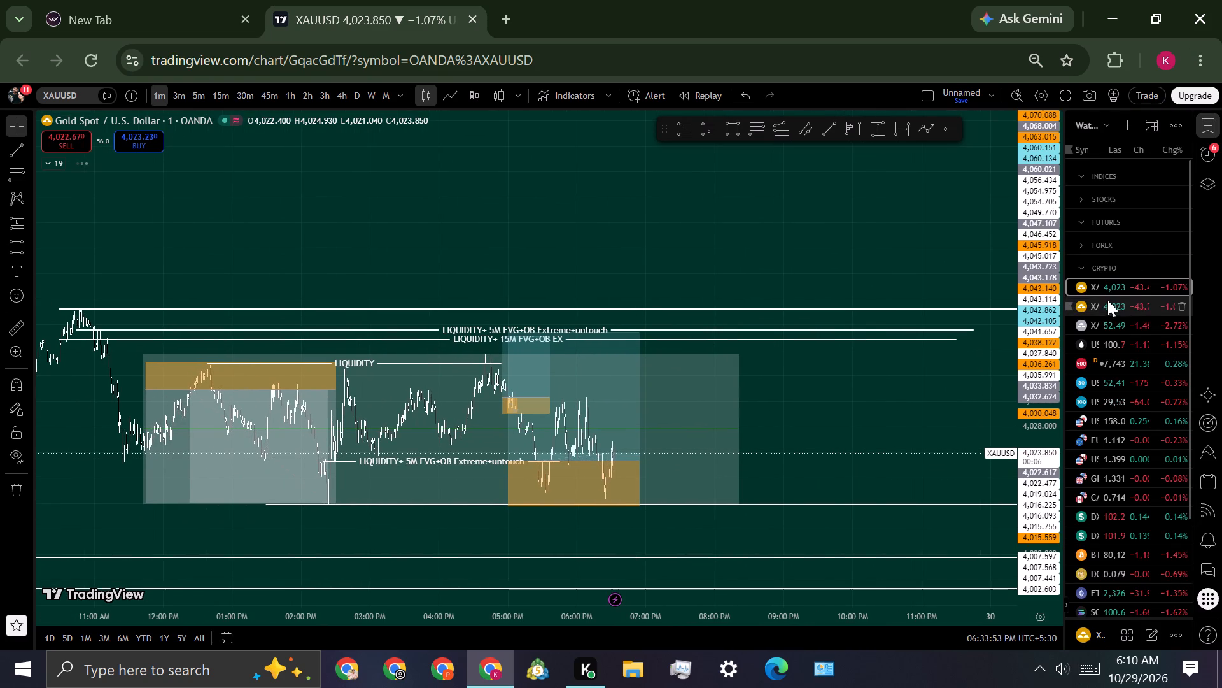
click(1099, 319)
click(1207, 130)
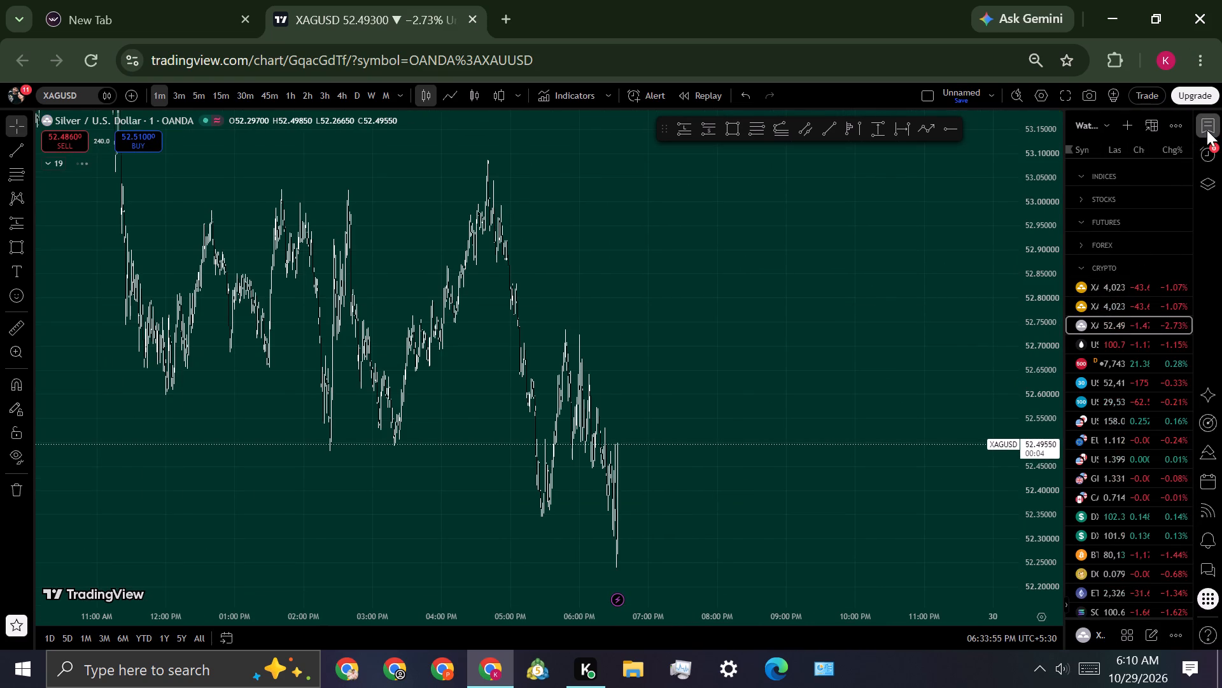
scroll(1170, 346, down, 4)
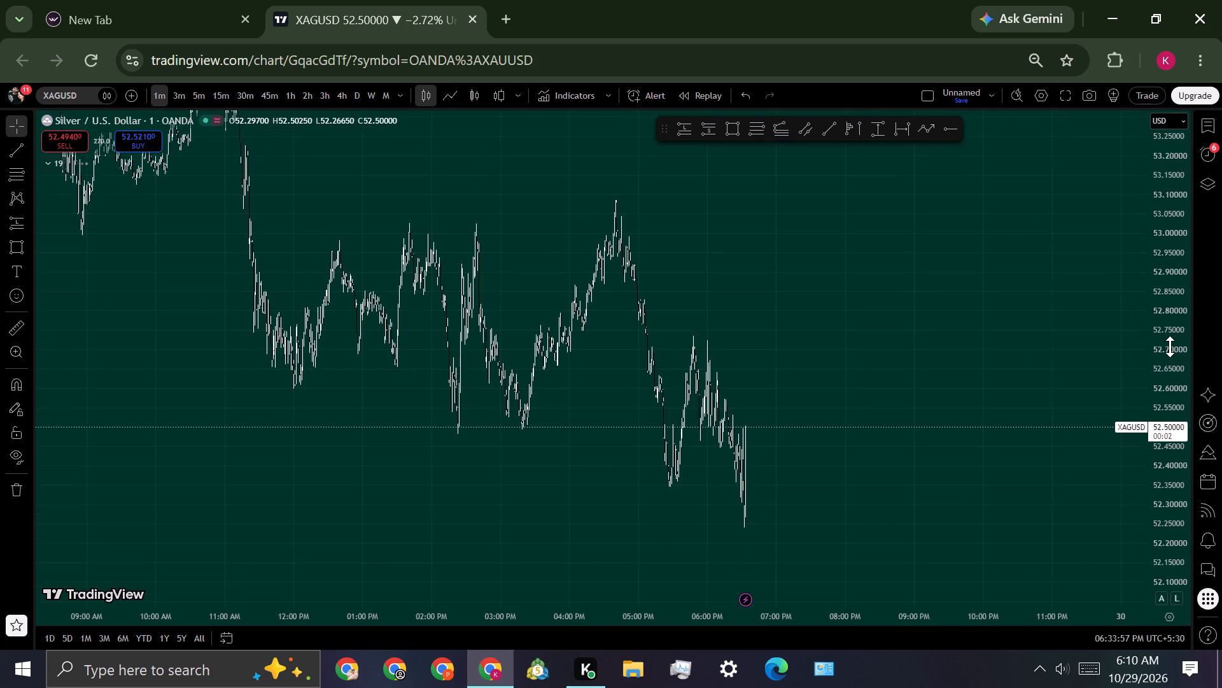
scroll(1170, 347, down, 5)
scroll(967, 480, up, 5)
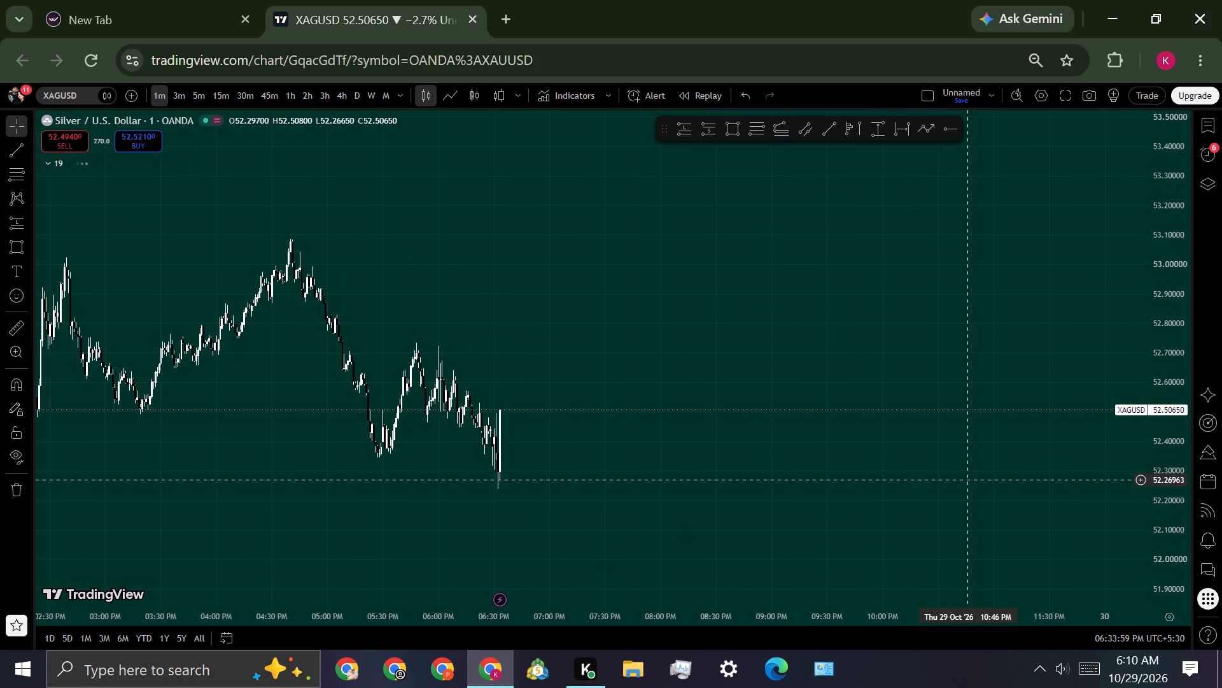
scroll(958, 474, up, 2)
scroll(488, 415, up, 1)
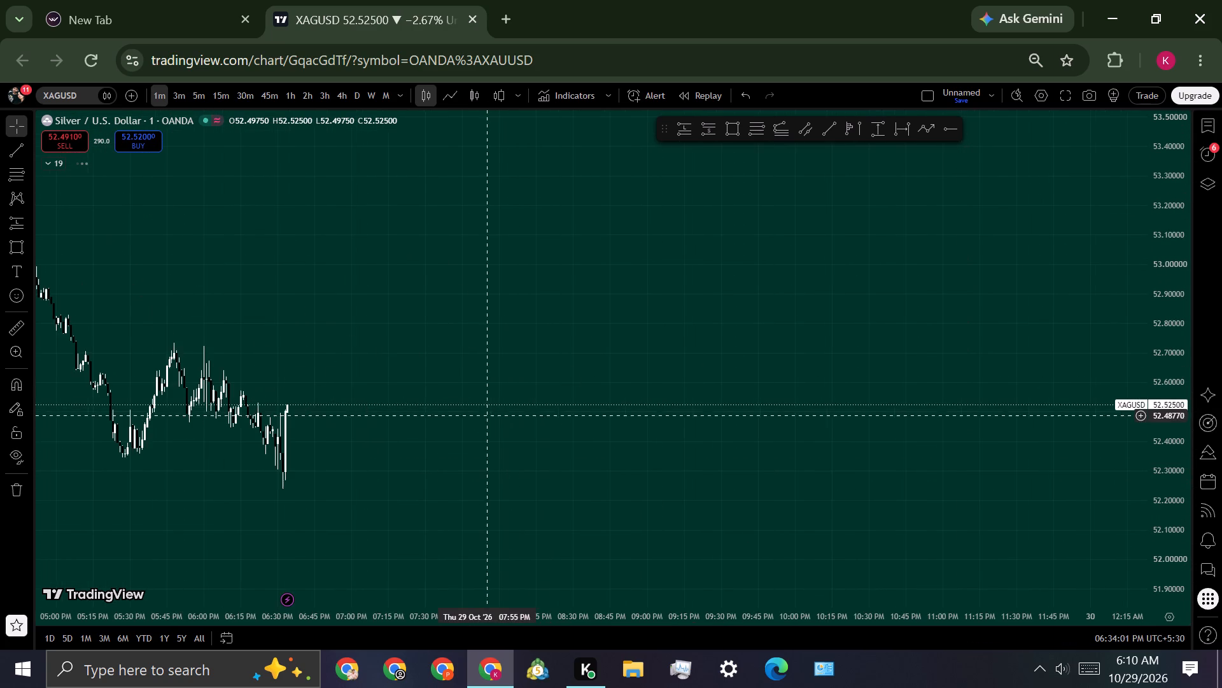
drag(416, 344, 754, 354)
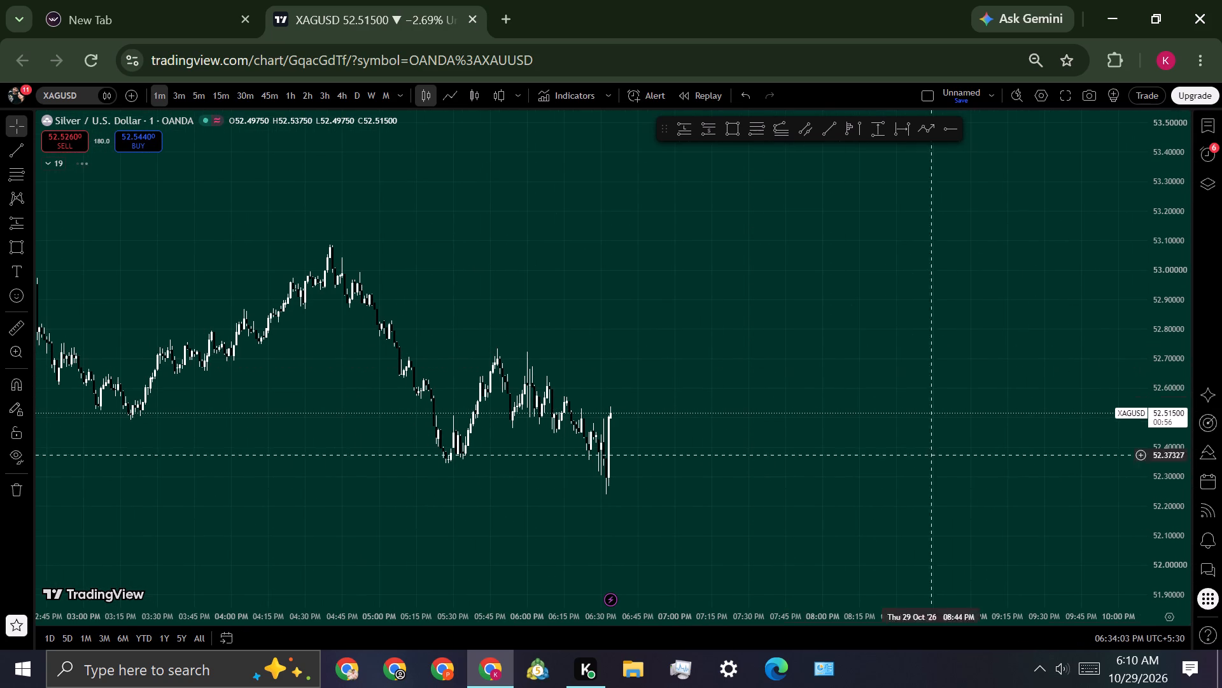
scroll(1160, 547, up, 4)
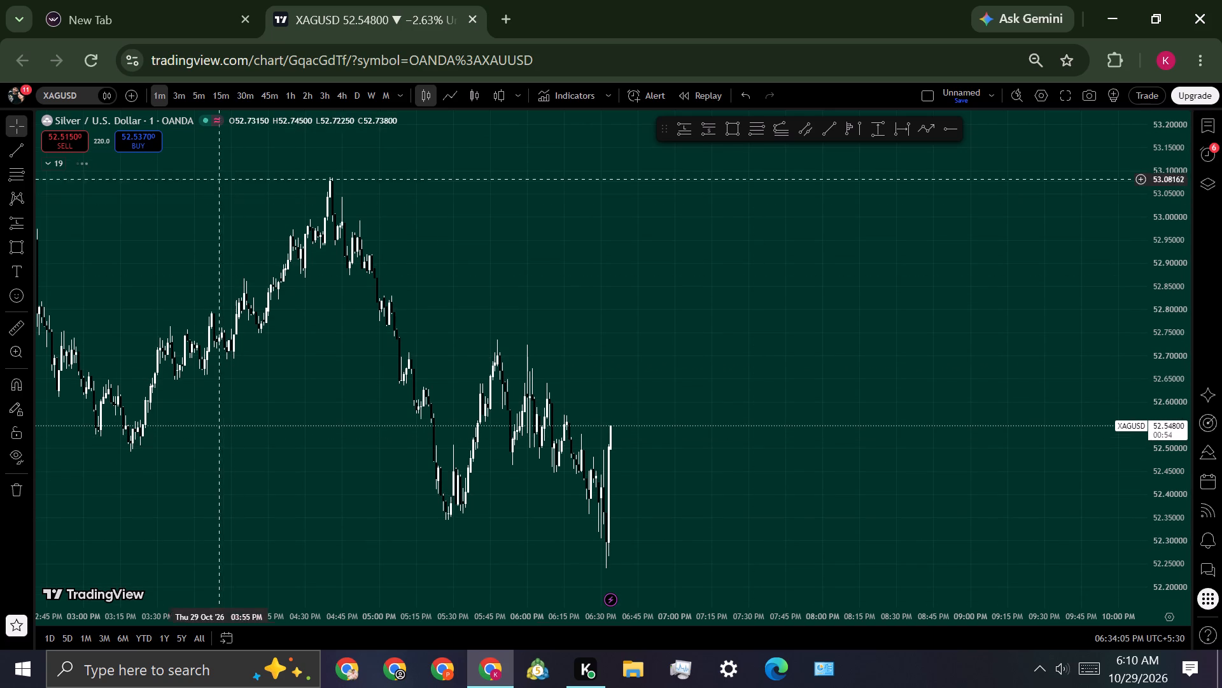
Switch silver to the 4-hour timeframe and examine the October decline against the white horizontal line at the July low.
click(345, 103)
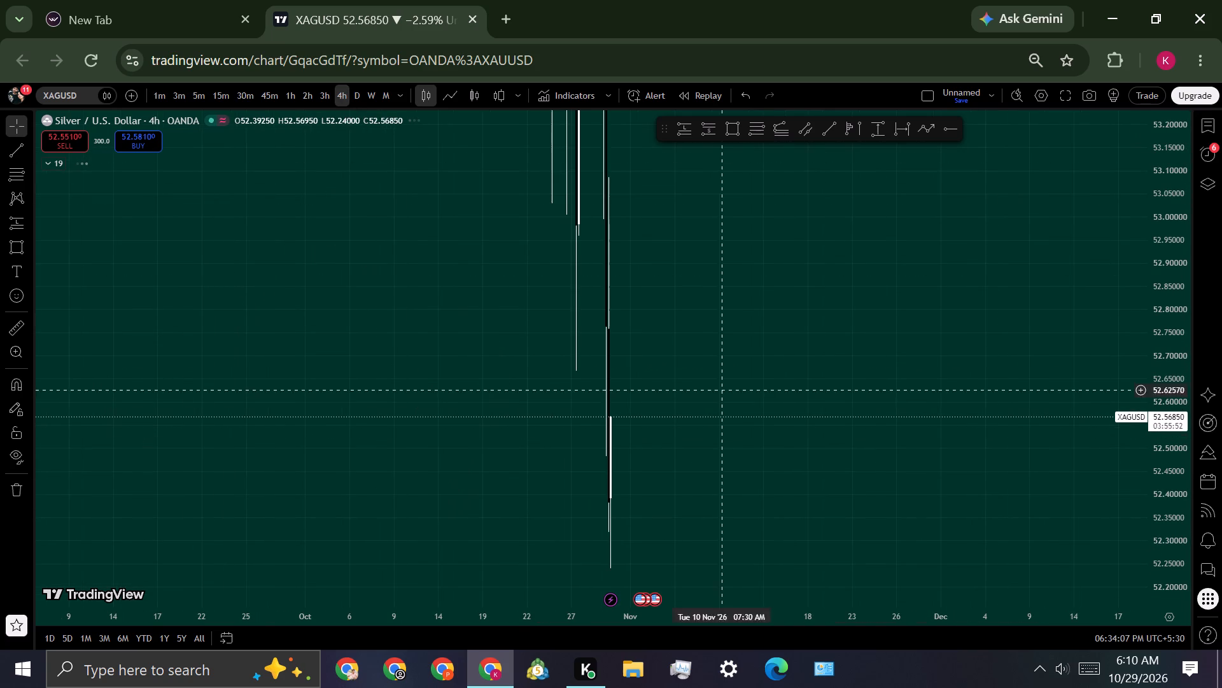
scroll(1160, 382, down, 20)
scroll(1160, 382, down, 5)
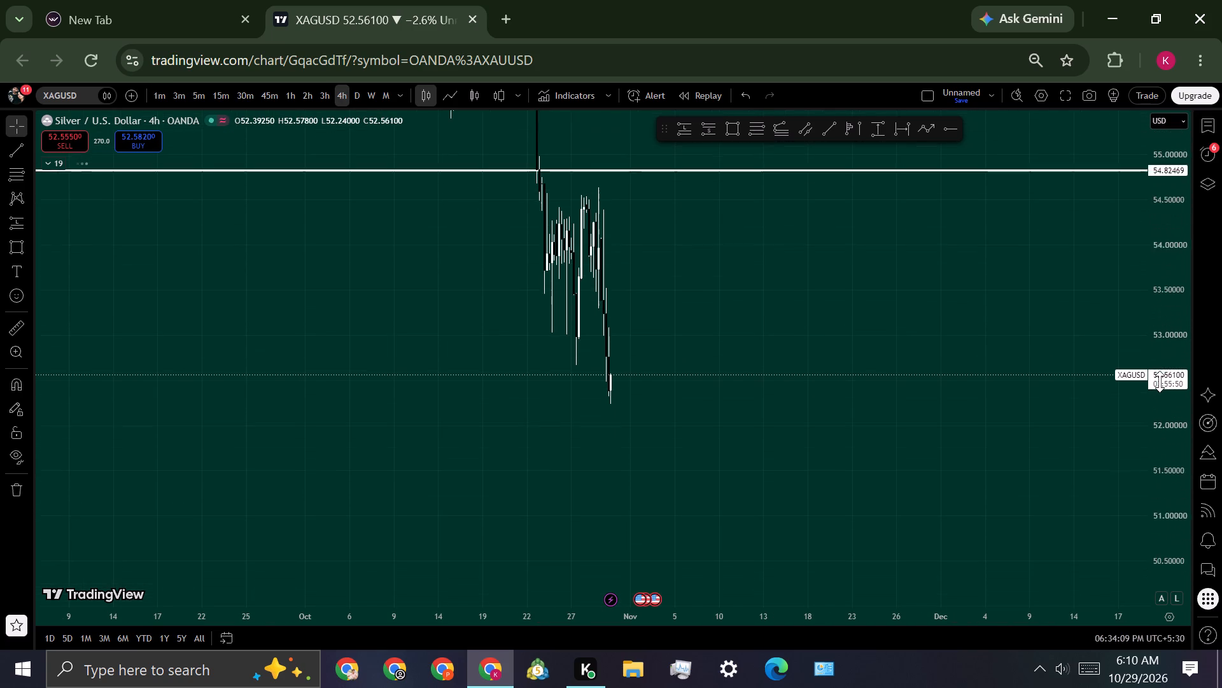
scroll(1160, 382, down, 12)
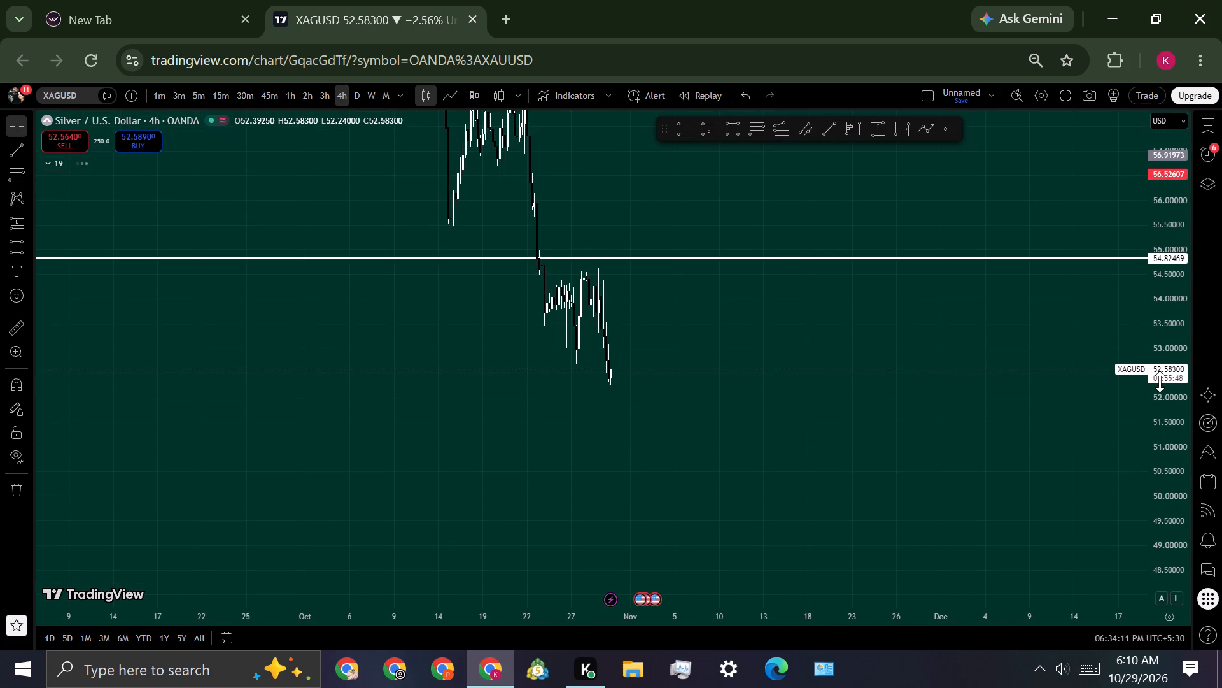
scroll(1176, 454, down, 5)
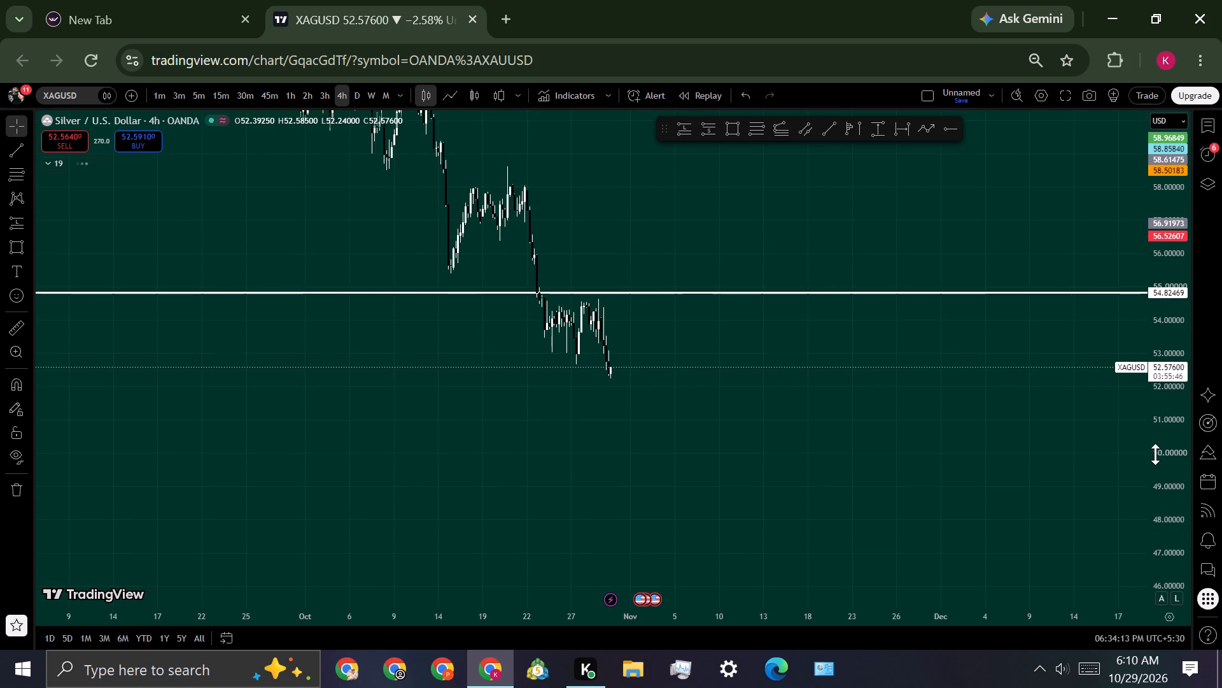
scroll(651, 534, up, 2)
scroll(748, 553, down, 6)
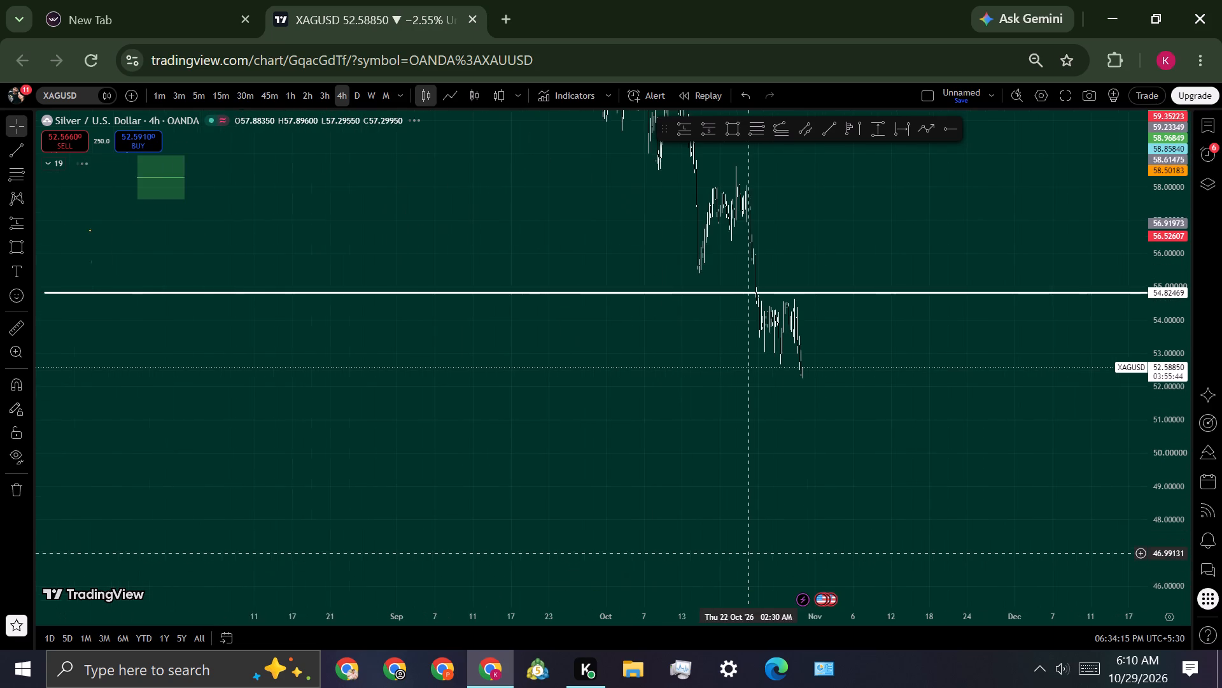
scroll(841, 530, down, 5)
drag(881, 440, 768, 533)
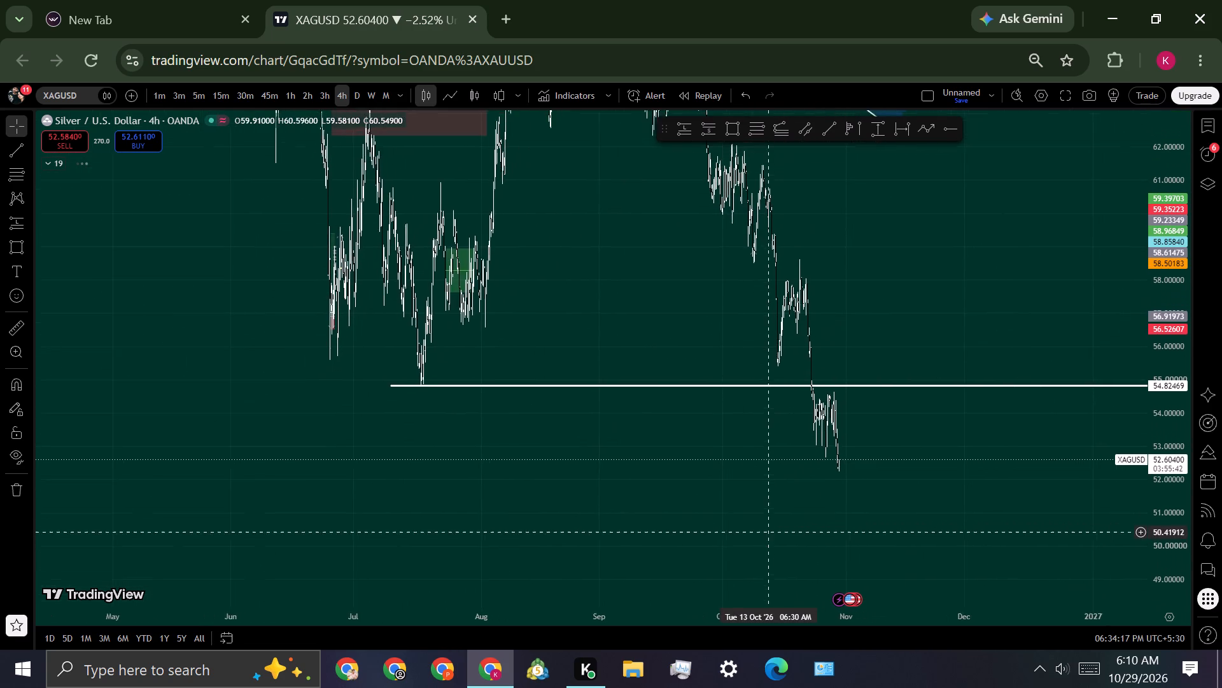
drag(768, 533, 659, 540)
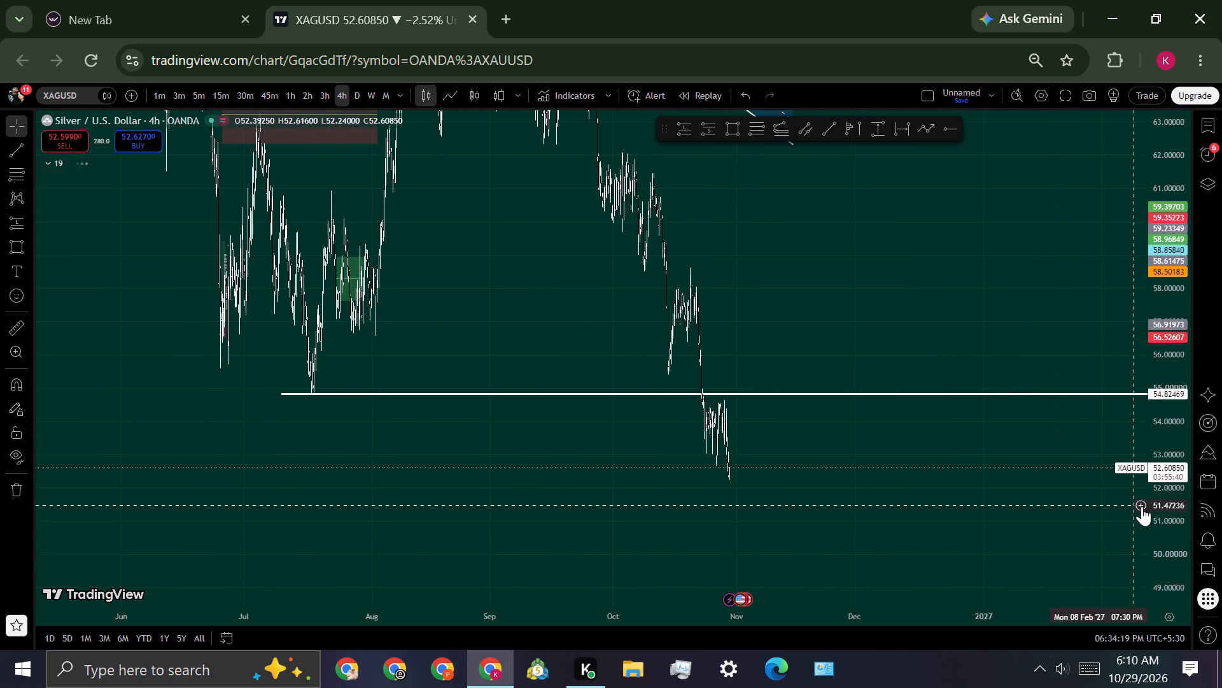
scroll(1169, 515, down, 1)
Switch silver to the weekly timeframe and examine current price against the white line and the late-2025 rally candles.
click(370, 101)
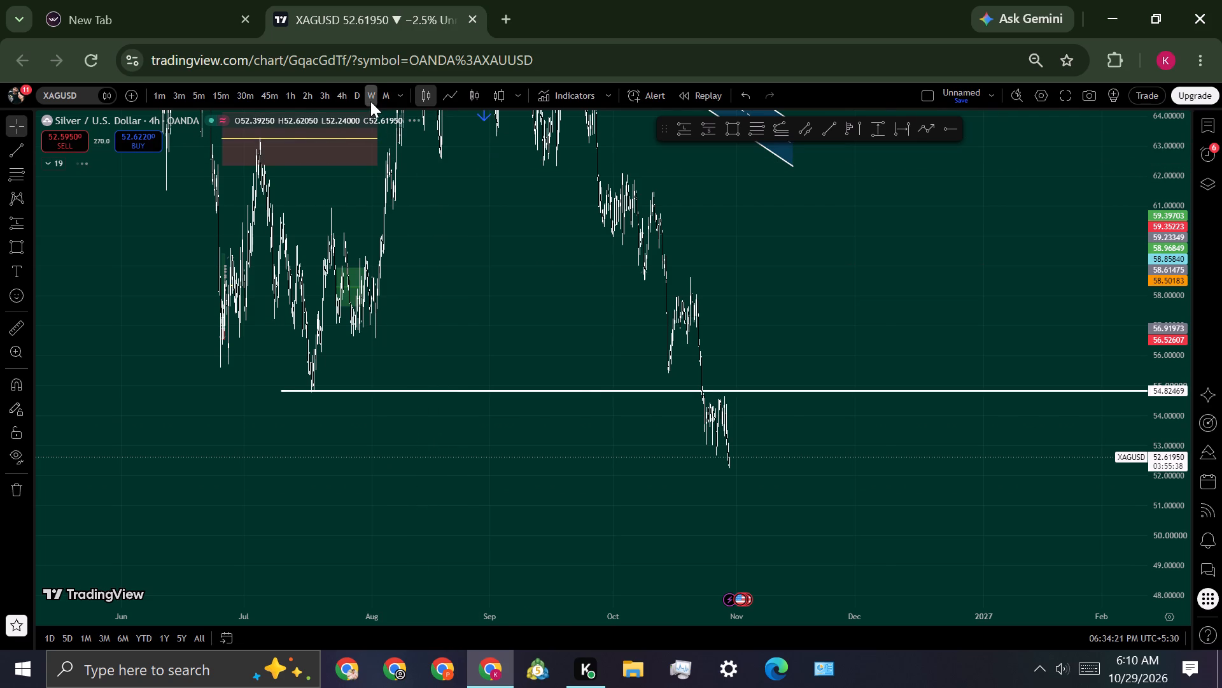
scroll(458, 505, up, 9)
drag(418, 489, 865, 441)
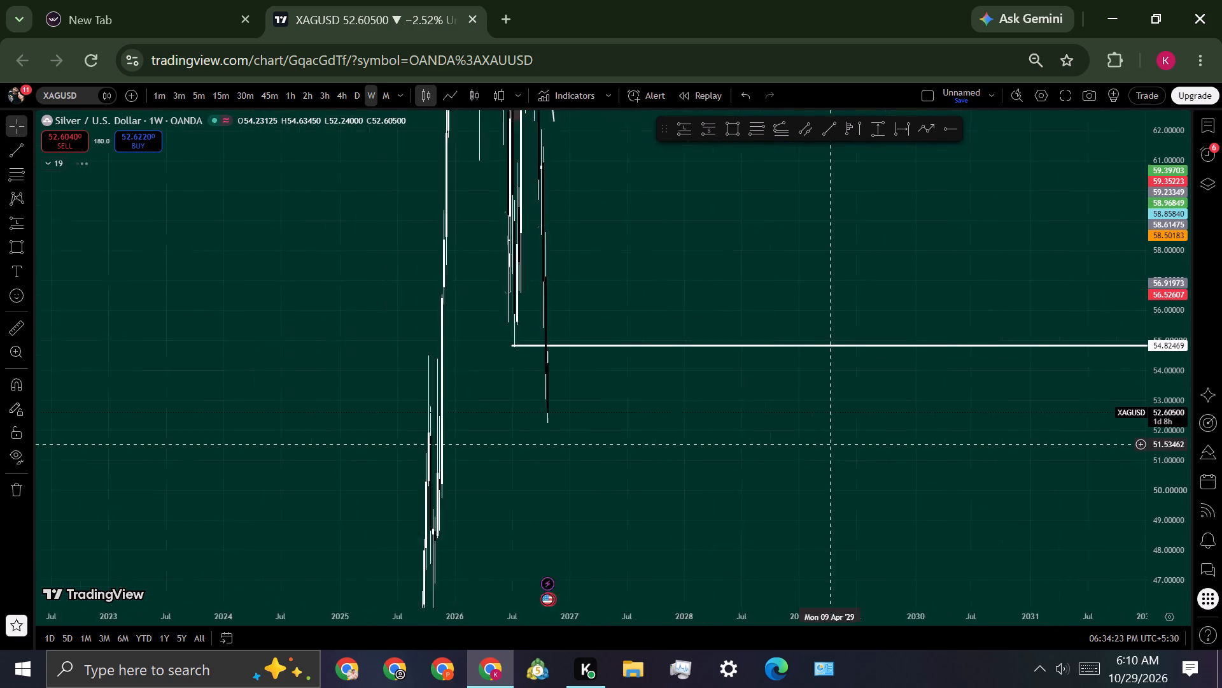
drag(865, 441, 1011, 433)
scroll(661, 520, up, 4)
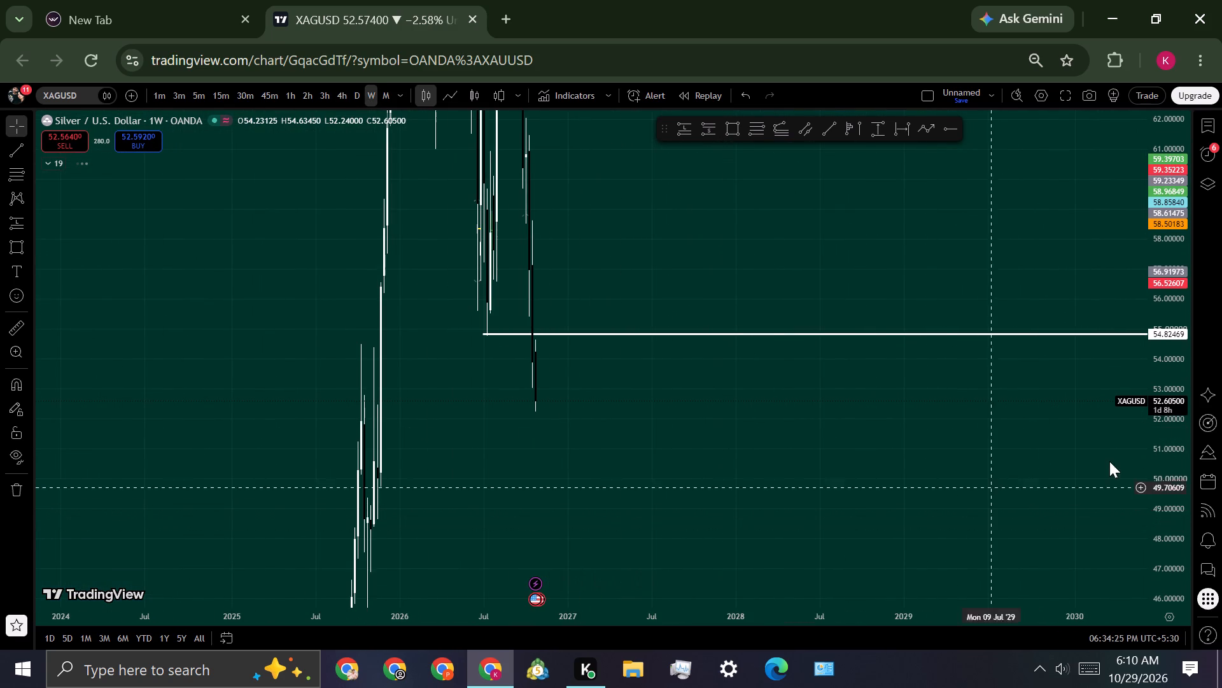
scroll(1167, 434, down, 5)
scroll(646, 491, up, 4)
drag(505, 431, 598, 438)
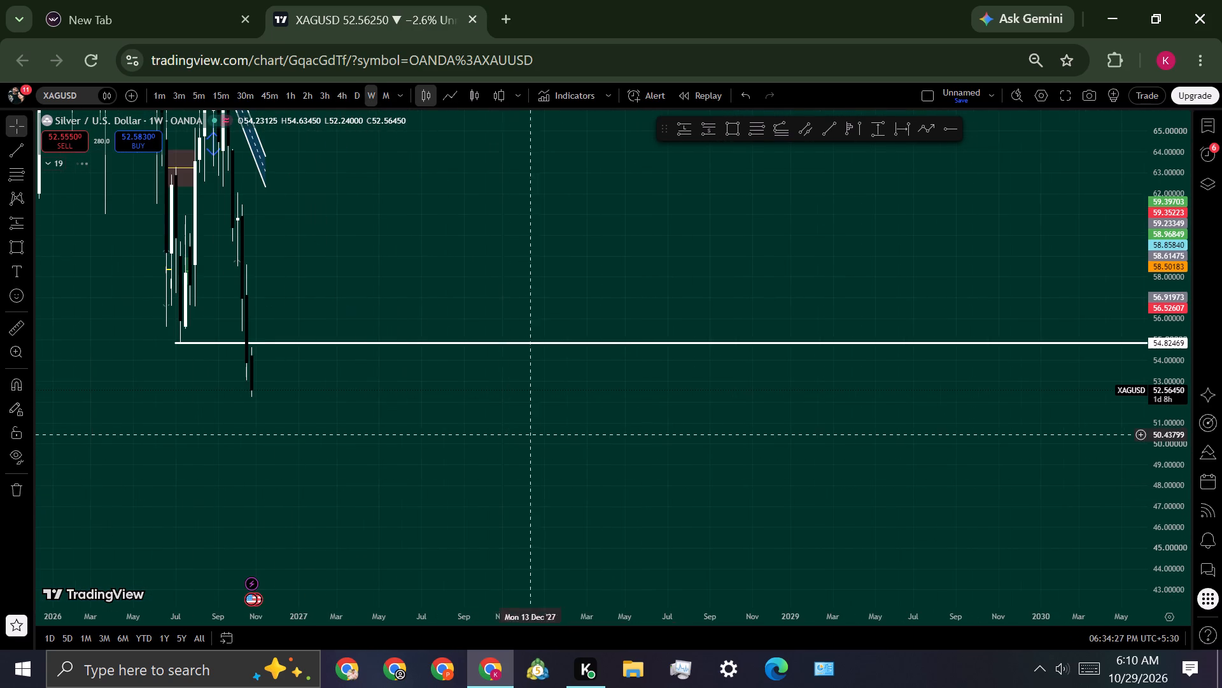
drag(598, 438, 1035, 424)
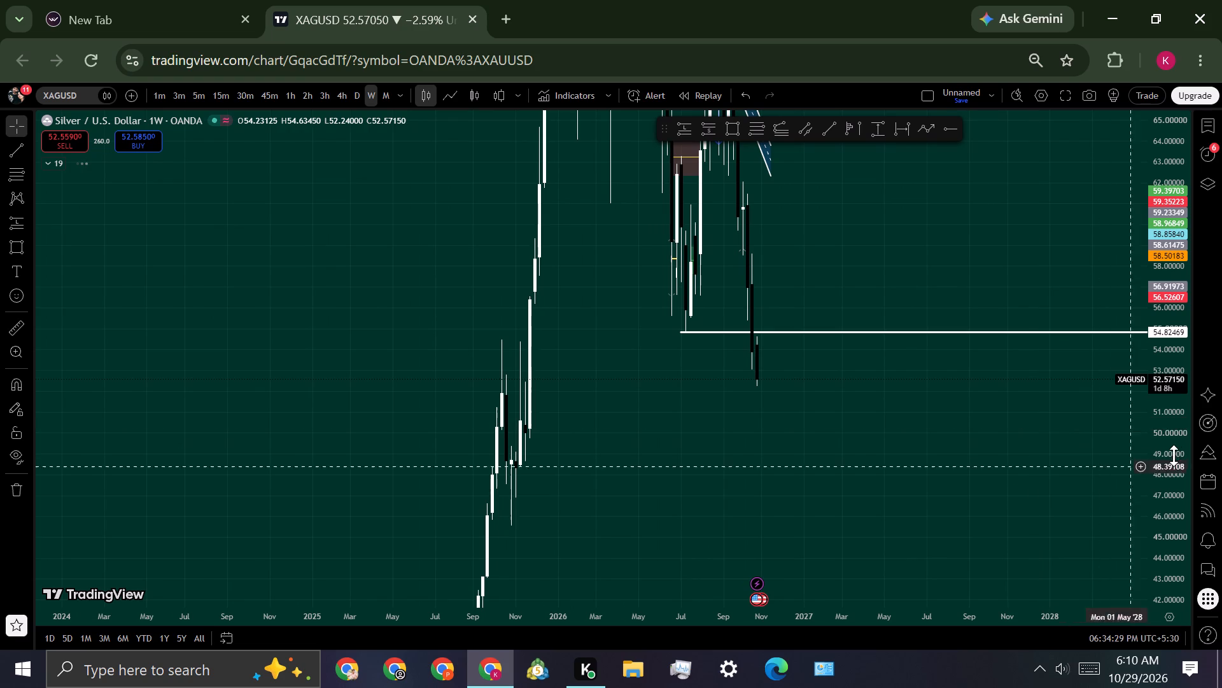
scroll(1177, 453, down, 5)
scroll(911, 504, down, 2)
drag(964, 454, 922, 464)
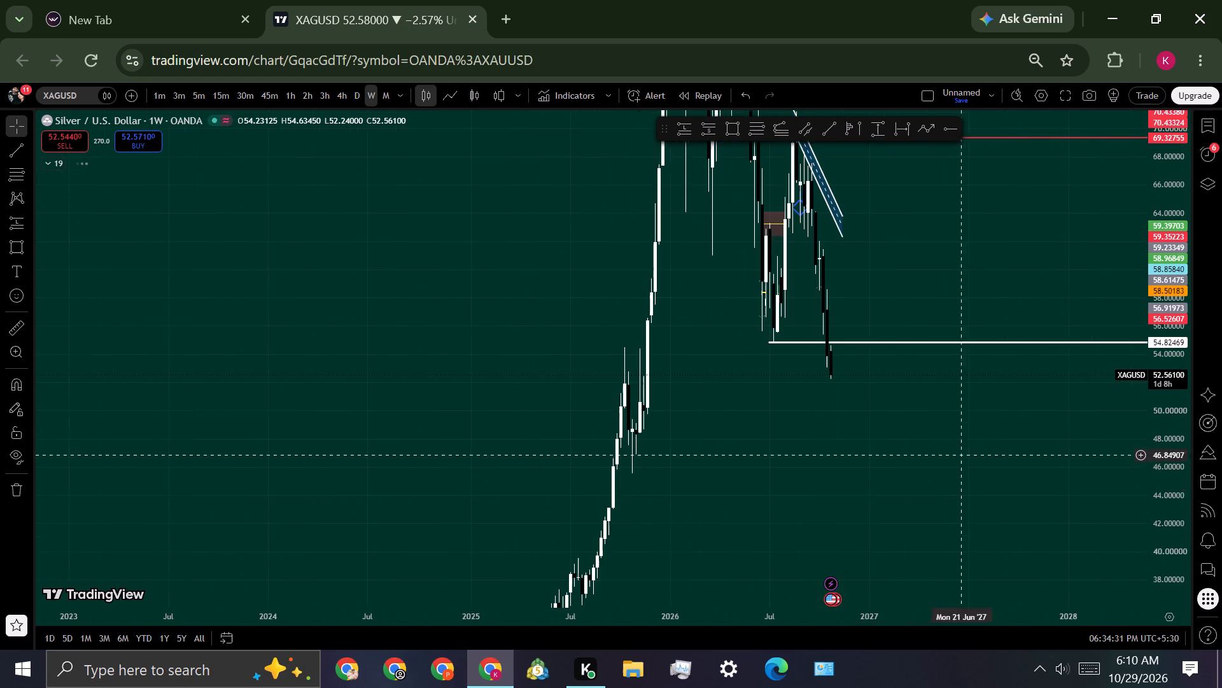
drag(922, 464, 698, 488)
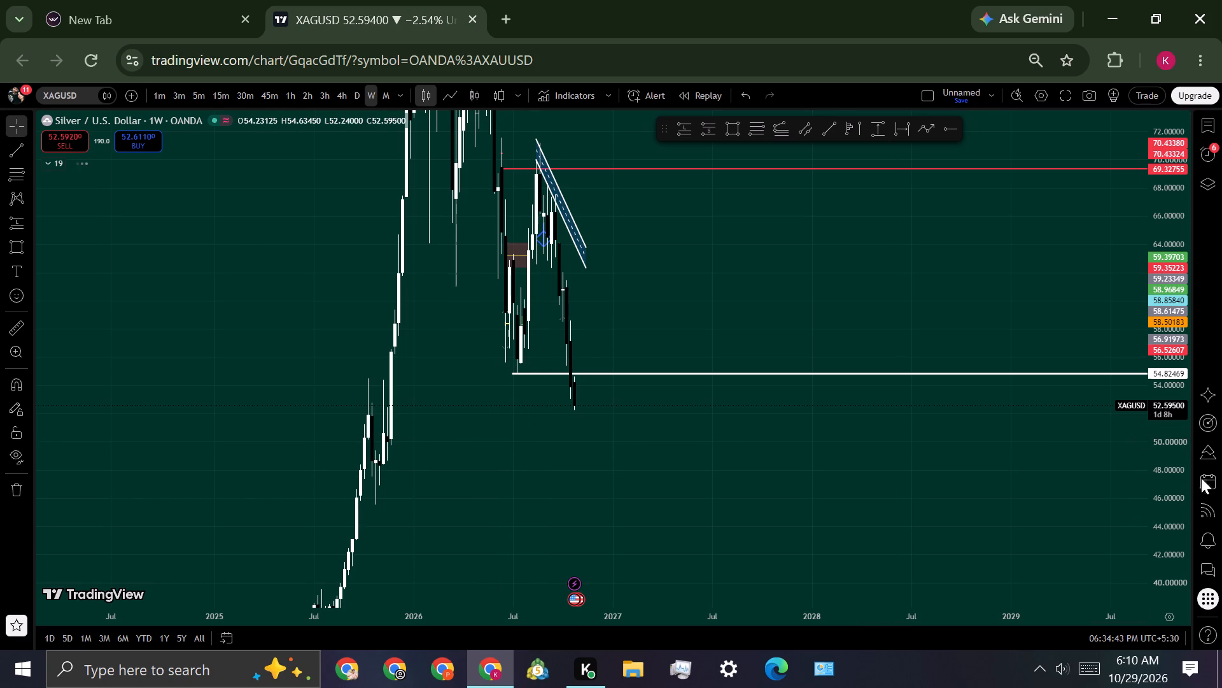
Examine silver's wider weekly move from the 2025 rally through the 2026 peak and decline, including the red line and channel.
scroll(1177, 457, down, 6)
scroll(889, 482, down, 2)
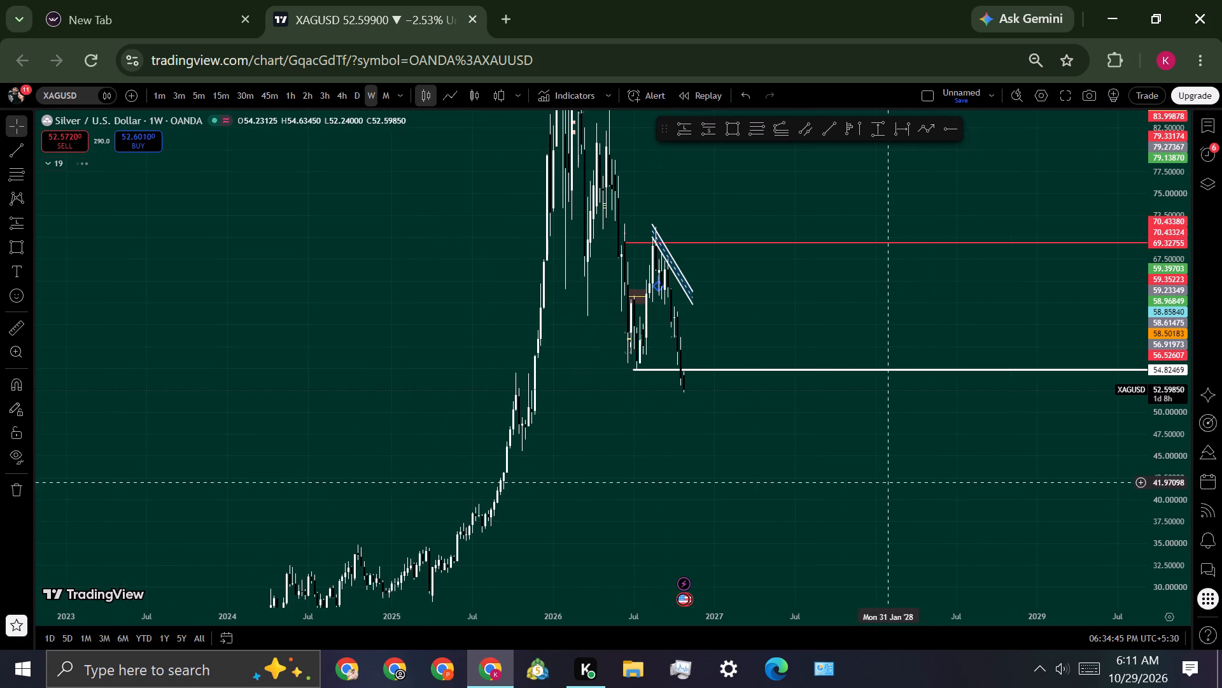
scroll(1177, 466, down, 6)
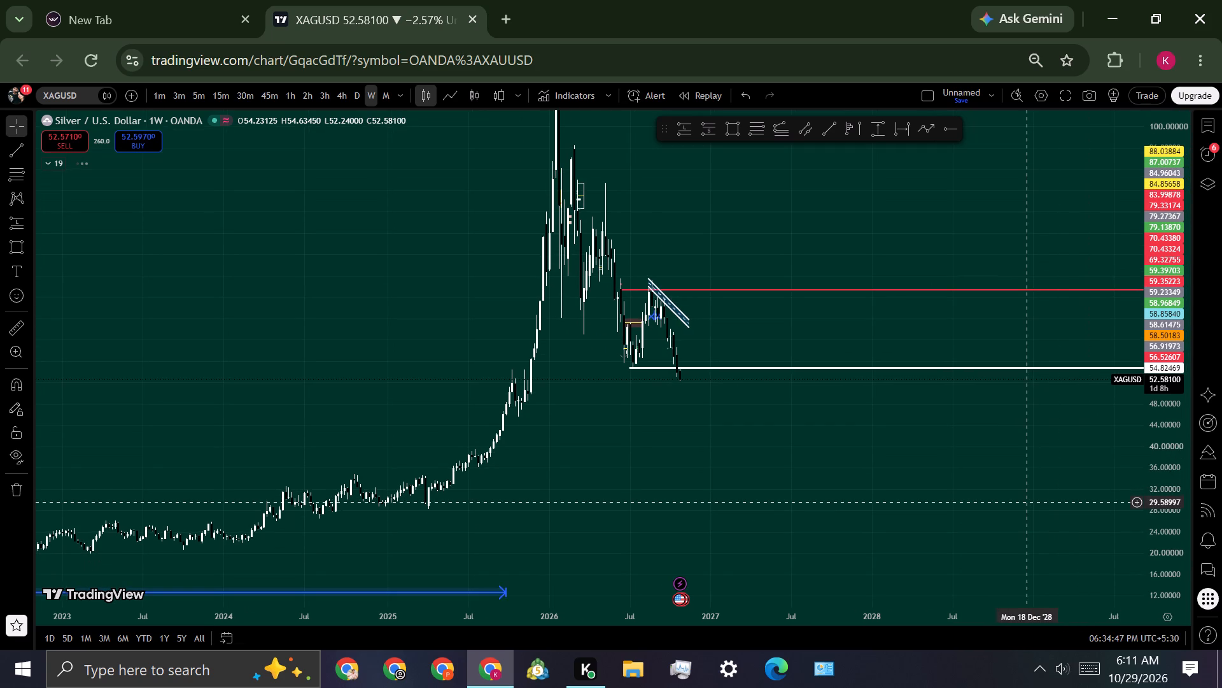
scroll(1027, 502, up, 1)
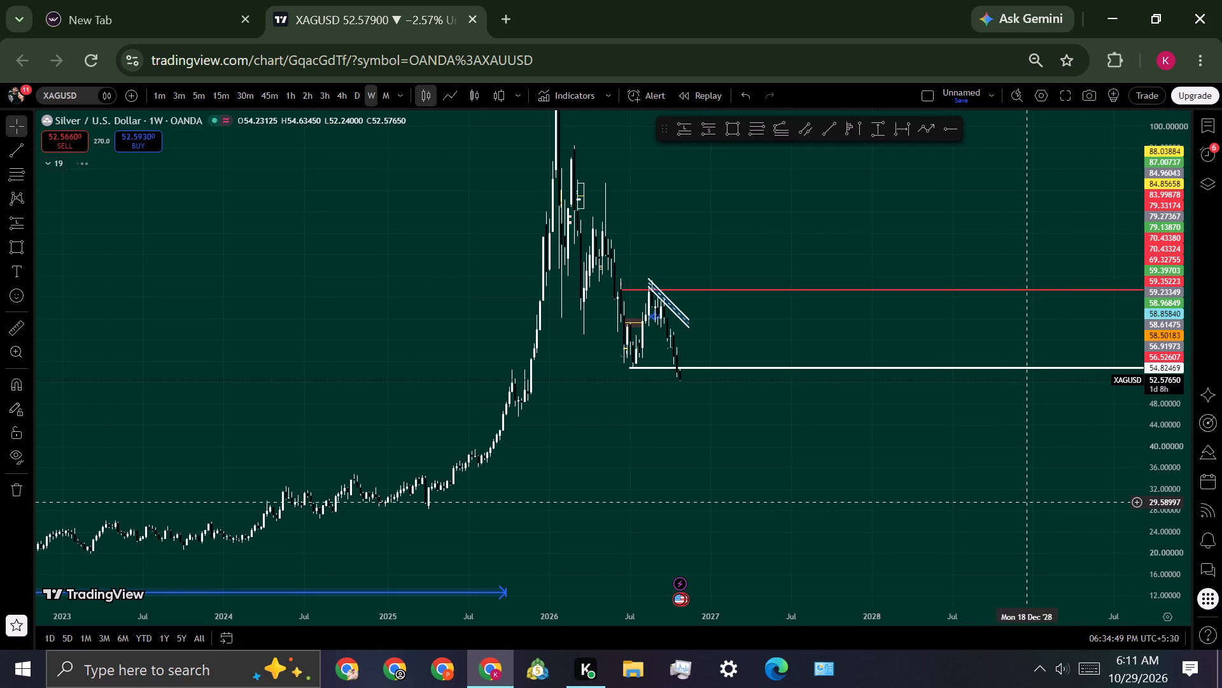
scroll(1027, 502, up, 2)
drag(771, 426, 814, 519)
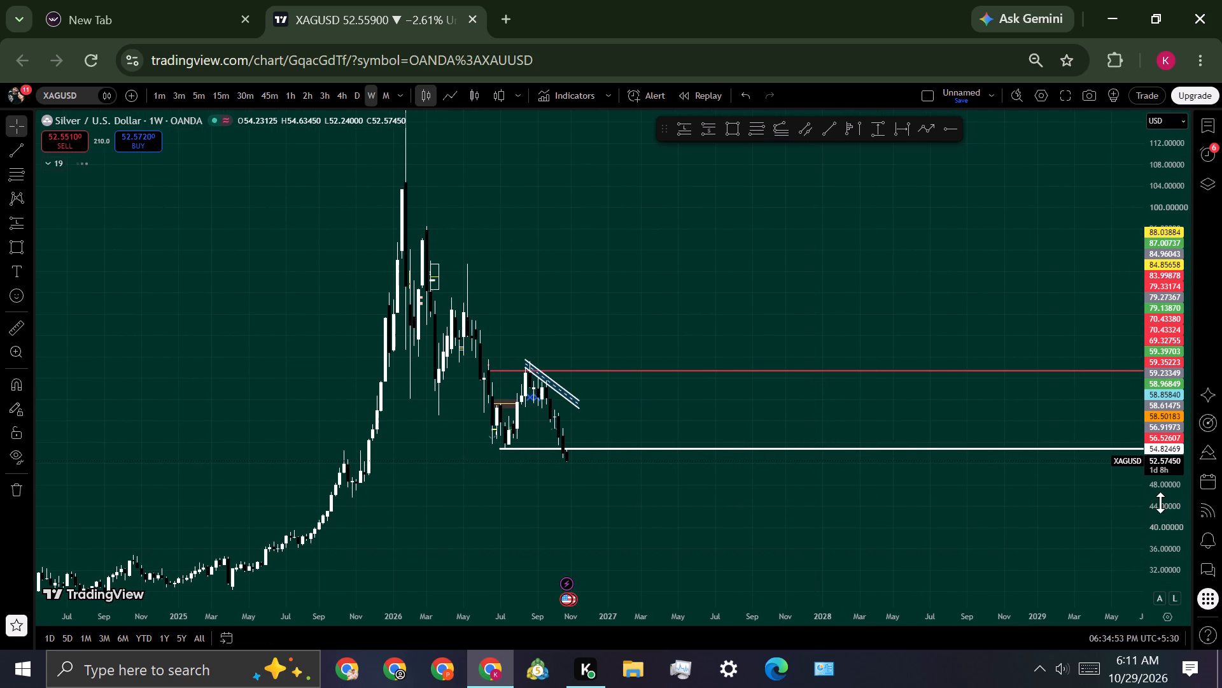
Examine silver's multi-decade weekly history, comparing the measured ranges after the 1980 and 2011 peaks with the 2026 peak.
scroll(1163, 503, down, 5)
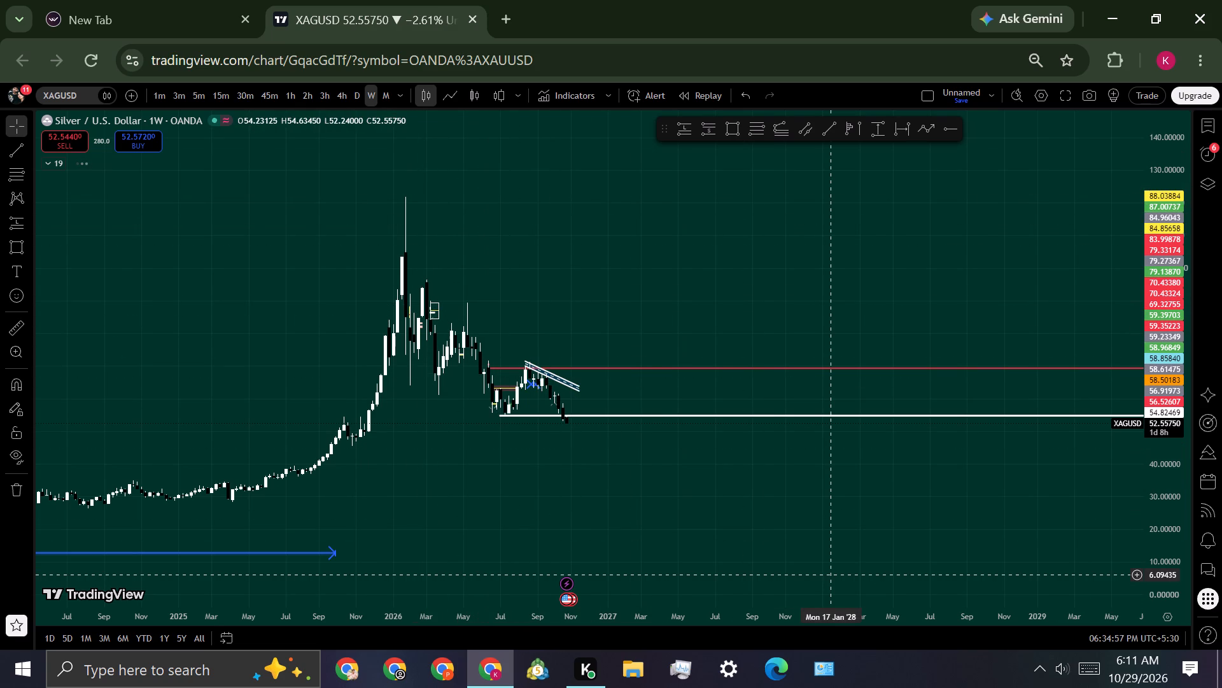
scroll(832, 575, down, 11)
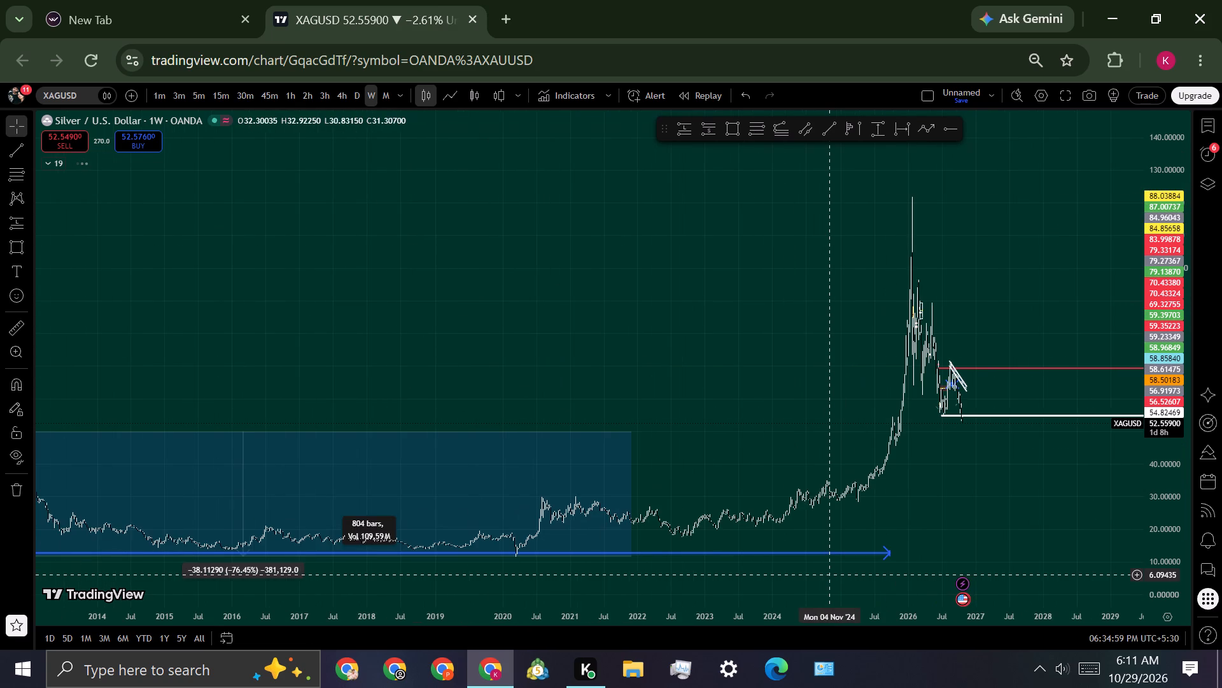
scroll(1139, 518, down, 6)
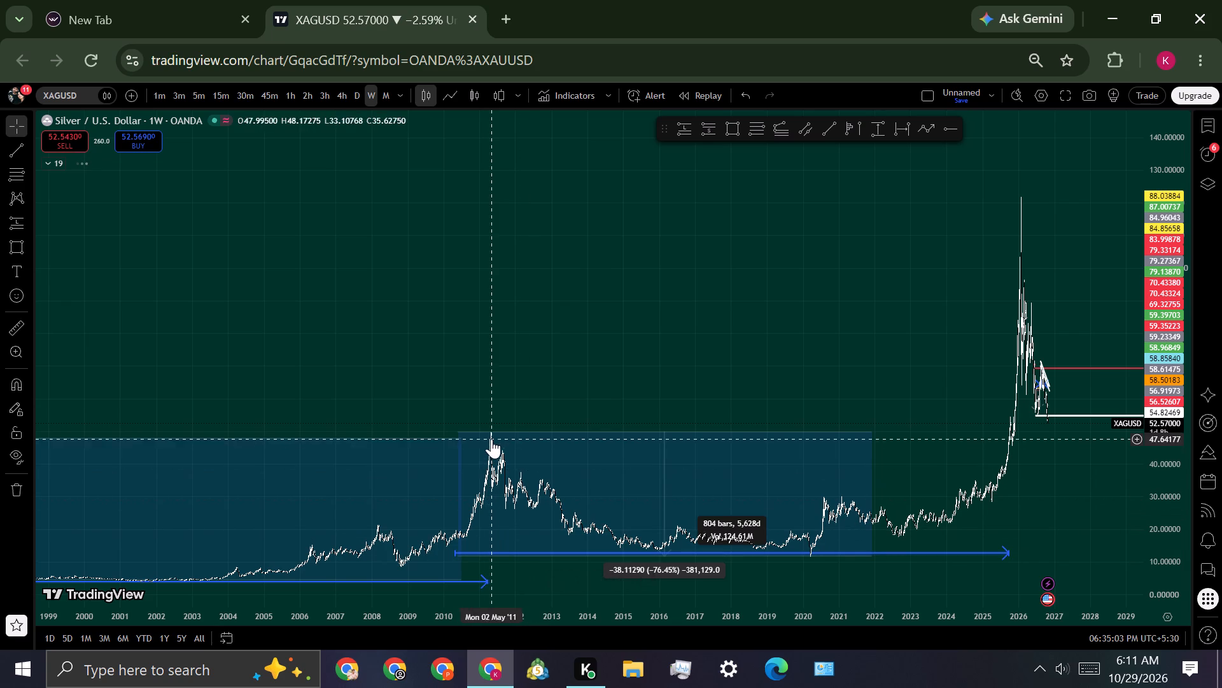
drag(535, 390, 650, 315)
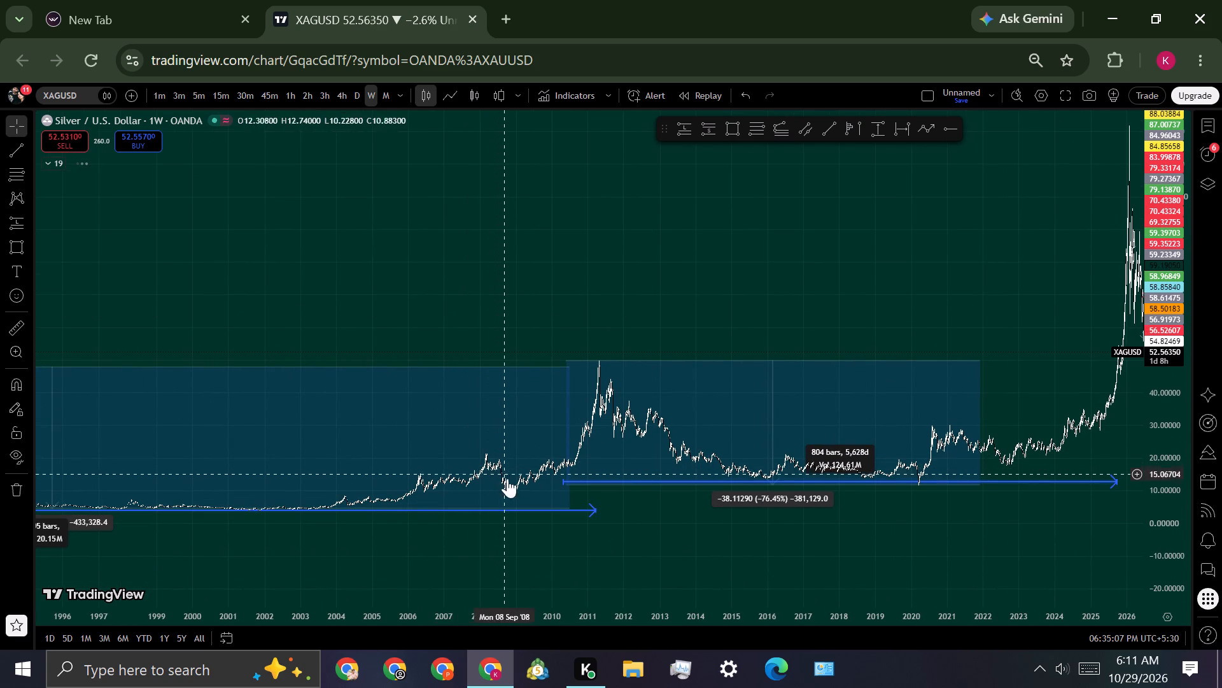
scroll(503, 523, down, 5)
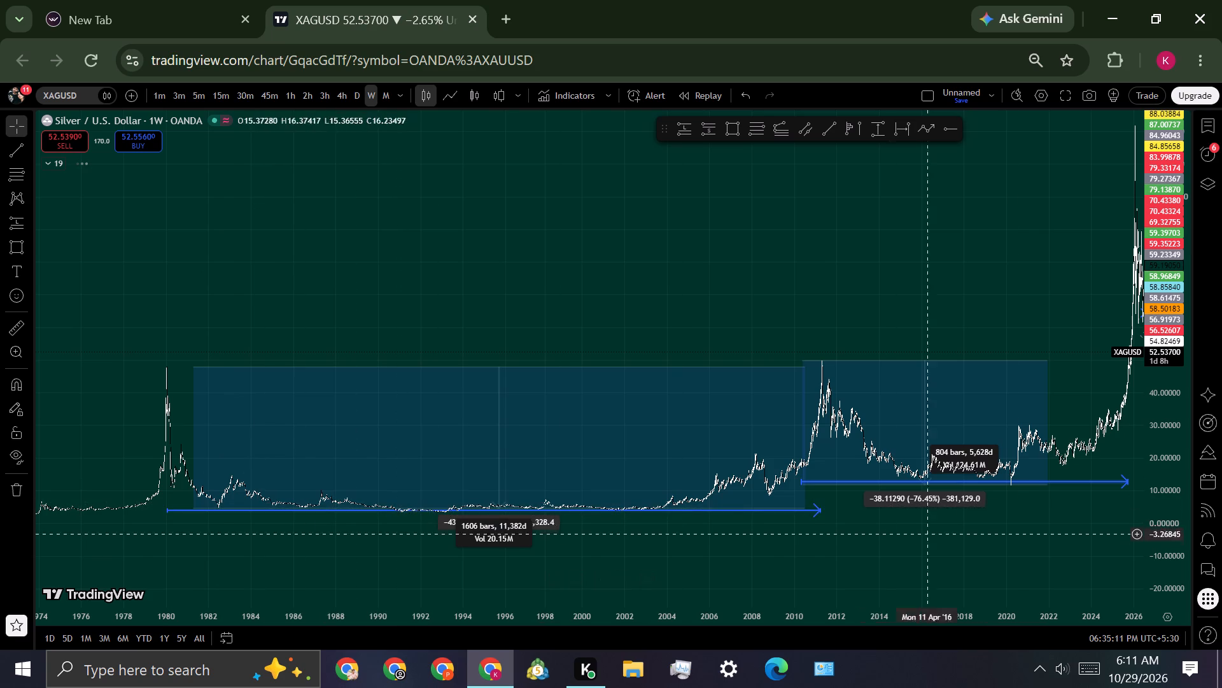
scroll(1010, 557, down, 3)
scroll(731, 564, down, 4)
drag(408, 559, 256, 530)
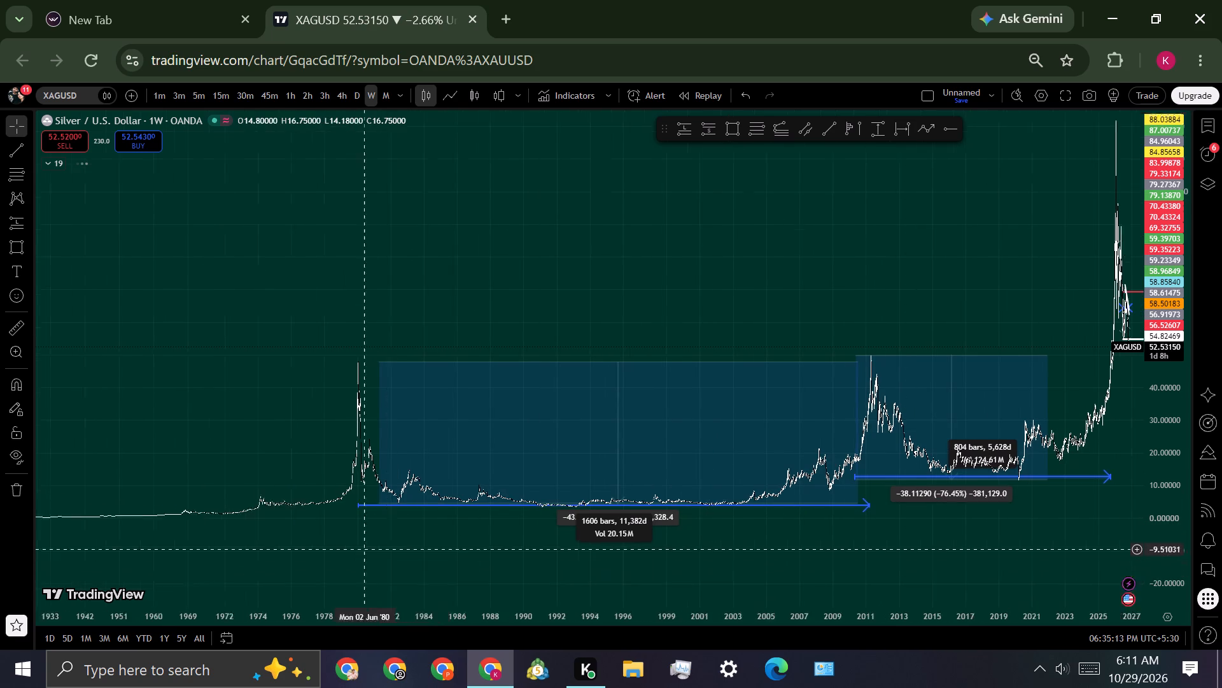
drag(256, 530, 75, 513)
Examine silver's 2026 weekly peak and subsequent decline down to the white horizontal line in closer detail.
scroll(911, 385, up, 5)
scroll(815, 419, up, 5)
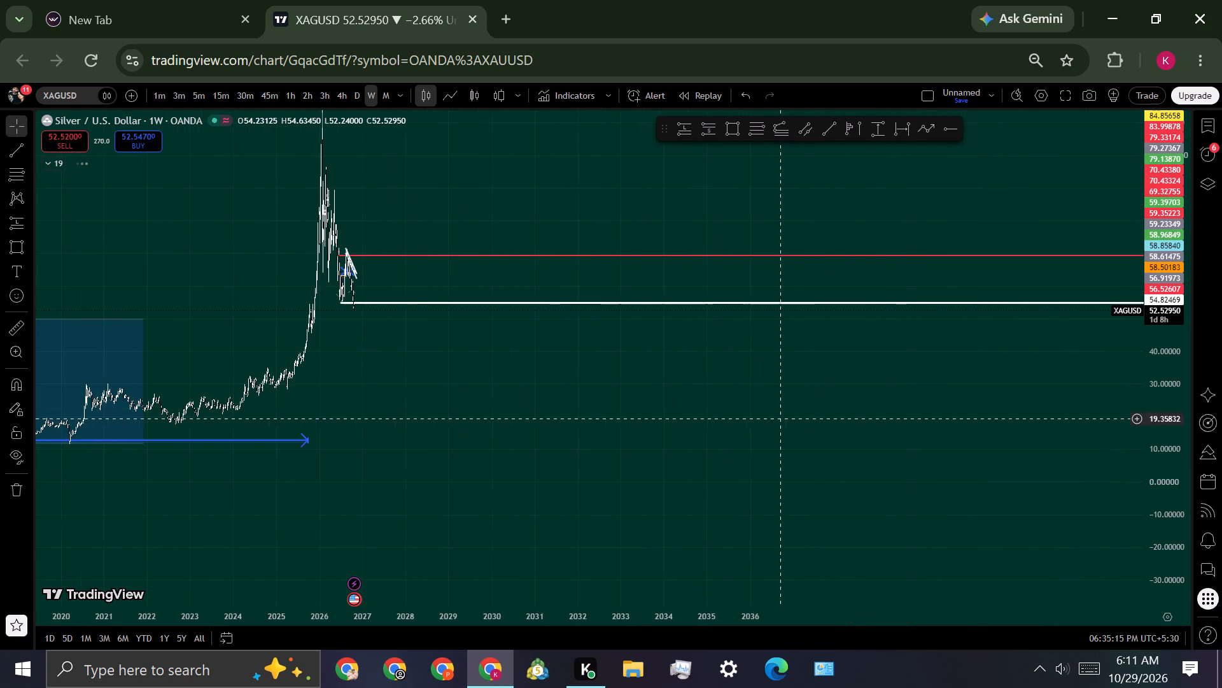
drag(543, 370, 1053, 539)
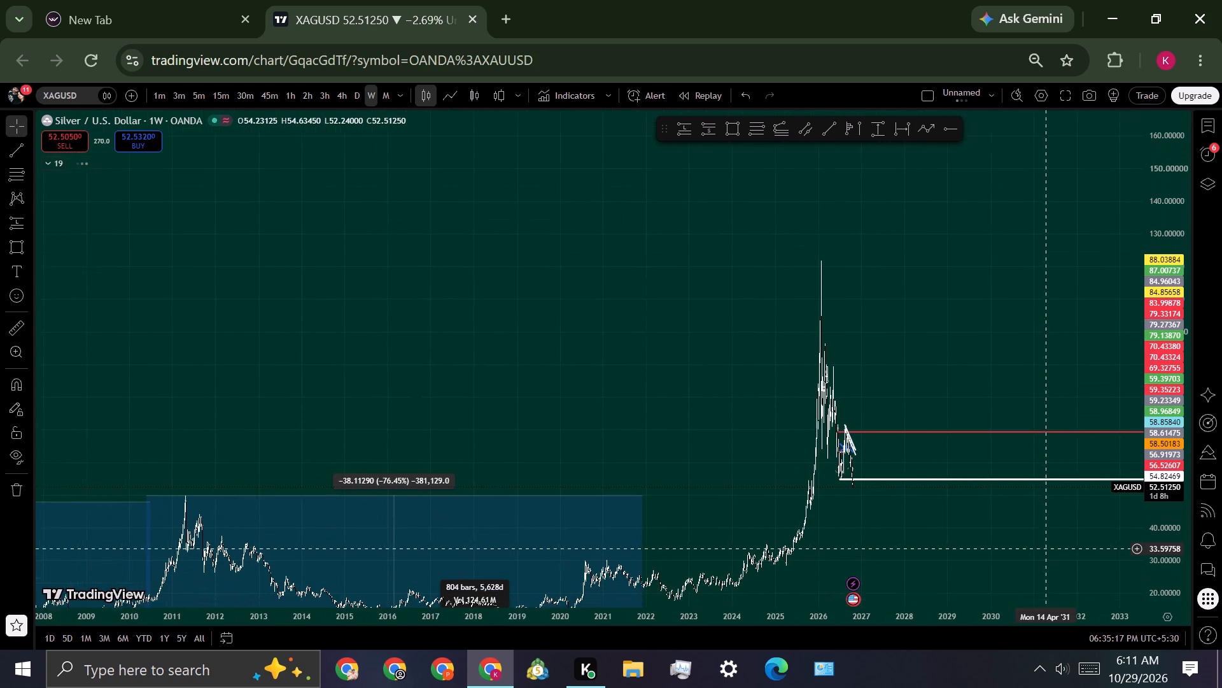
drag(1053, 539, 1051, 523)
scroll(598, 419, up, 4)
scroll(424, 433, up, 5)
drag(551, 523, 941, 489)
scroll(436, 466, up, 4)
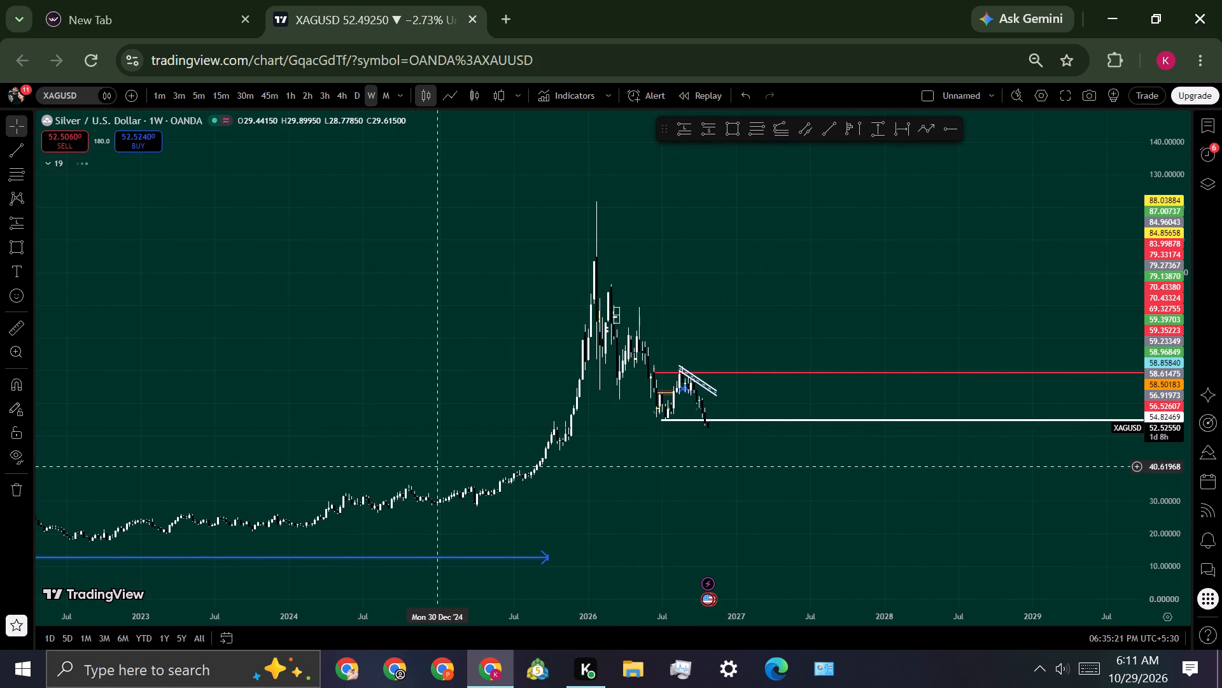
scroll(436, 466, up, 3)
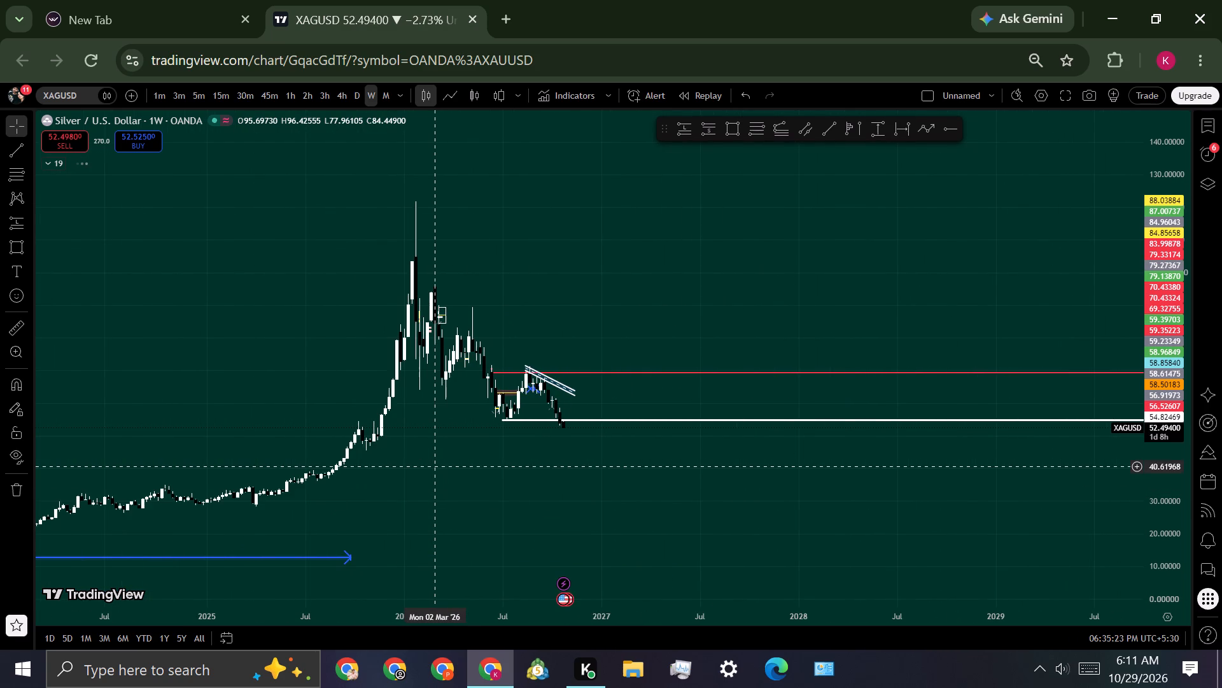
Measure the price range from silver's latest weekly candle up to the red horizontal line, and remove the measurement.
click(873, 135)
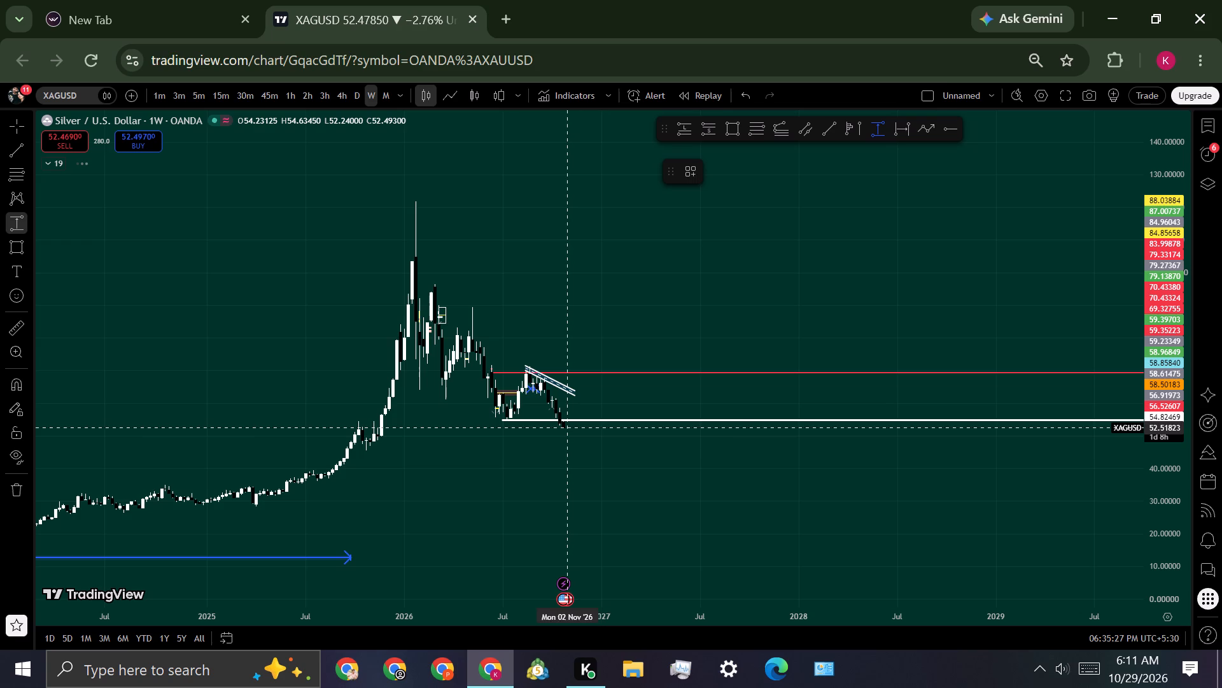
click(565, 427)
click(603, 373)
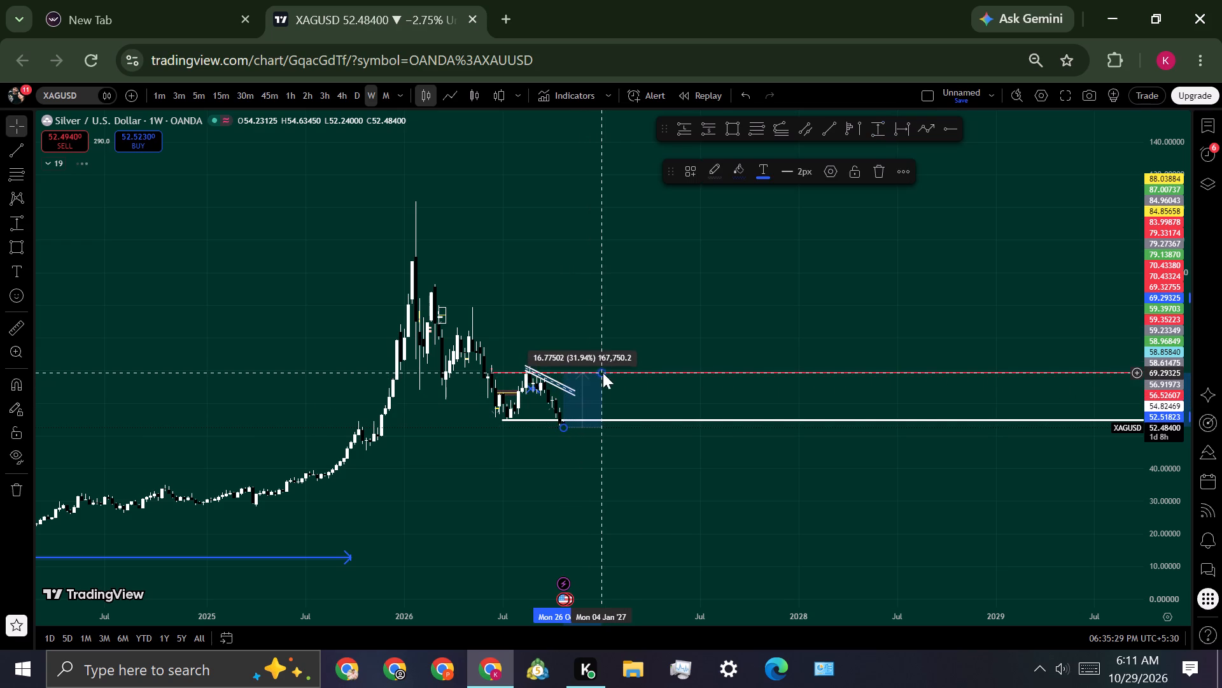
click(699, 472)
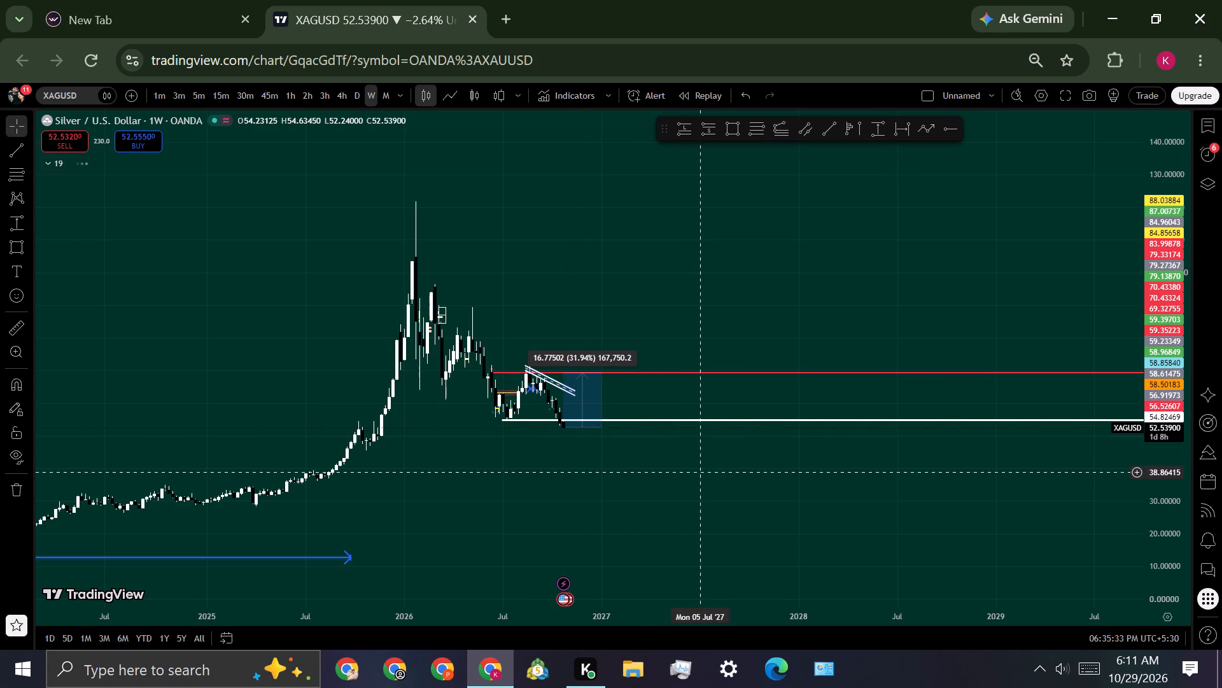
click(699, 472)
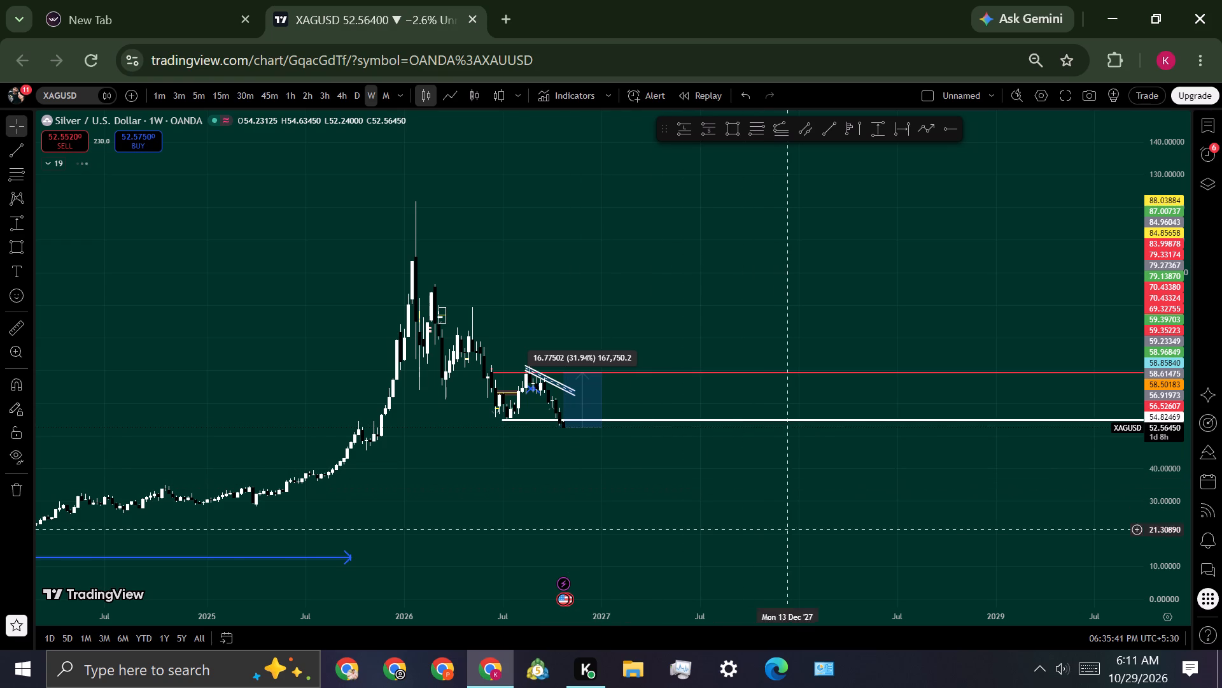
scroll(937, 360, down, 4)
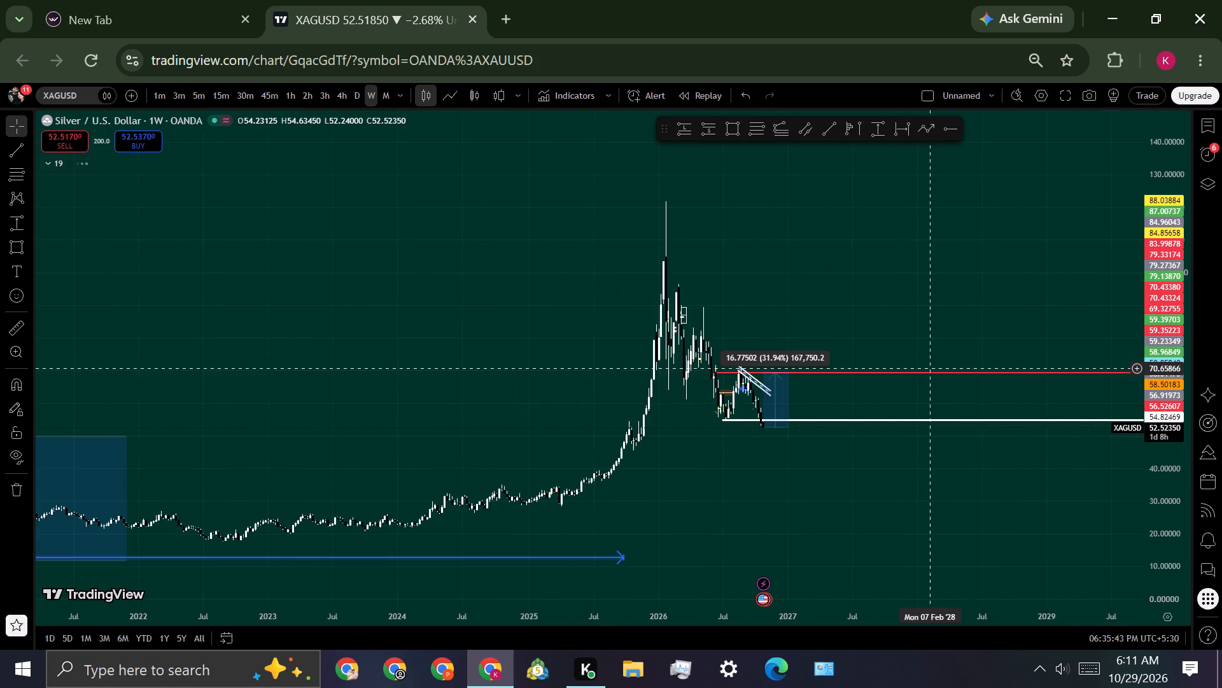
scroll(918, 363, up, 4)
click(749, 490)
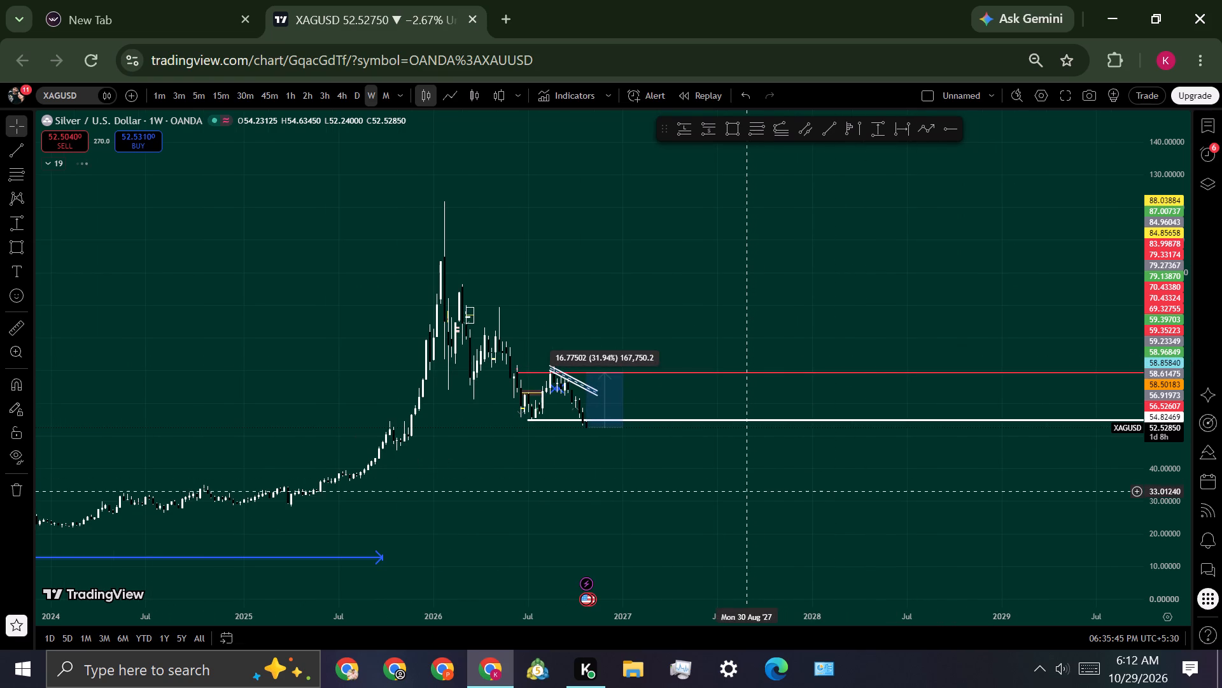
click(608, 428)
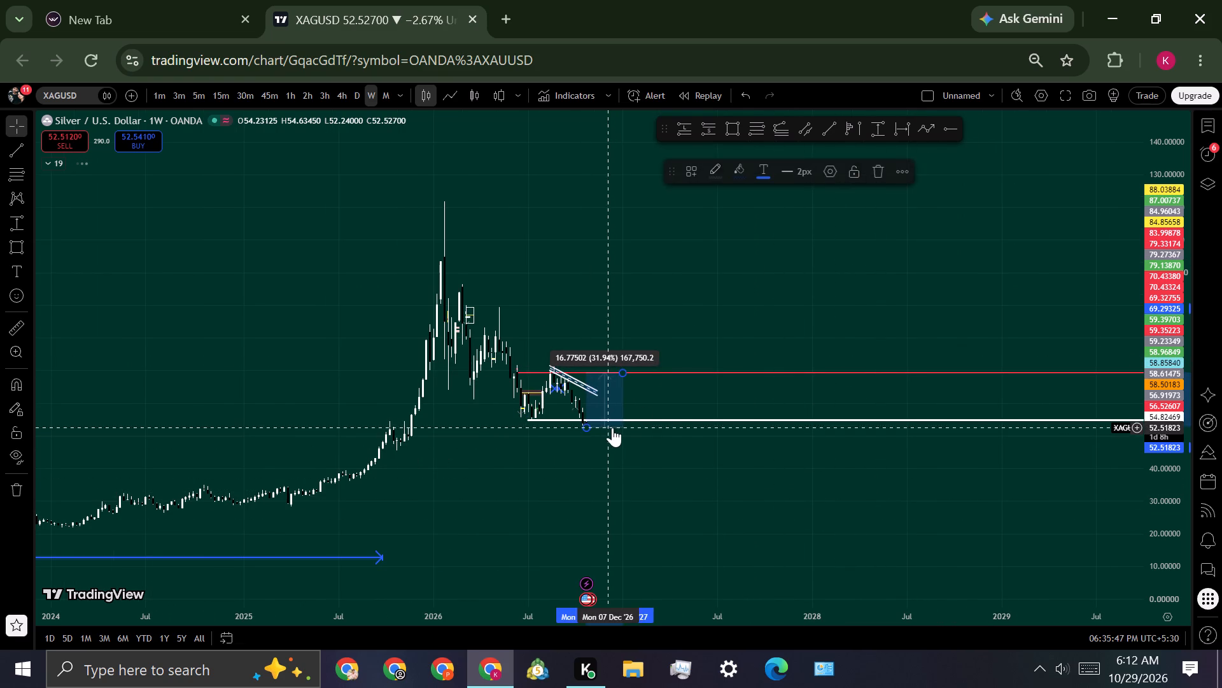
click(876, 175)
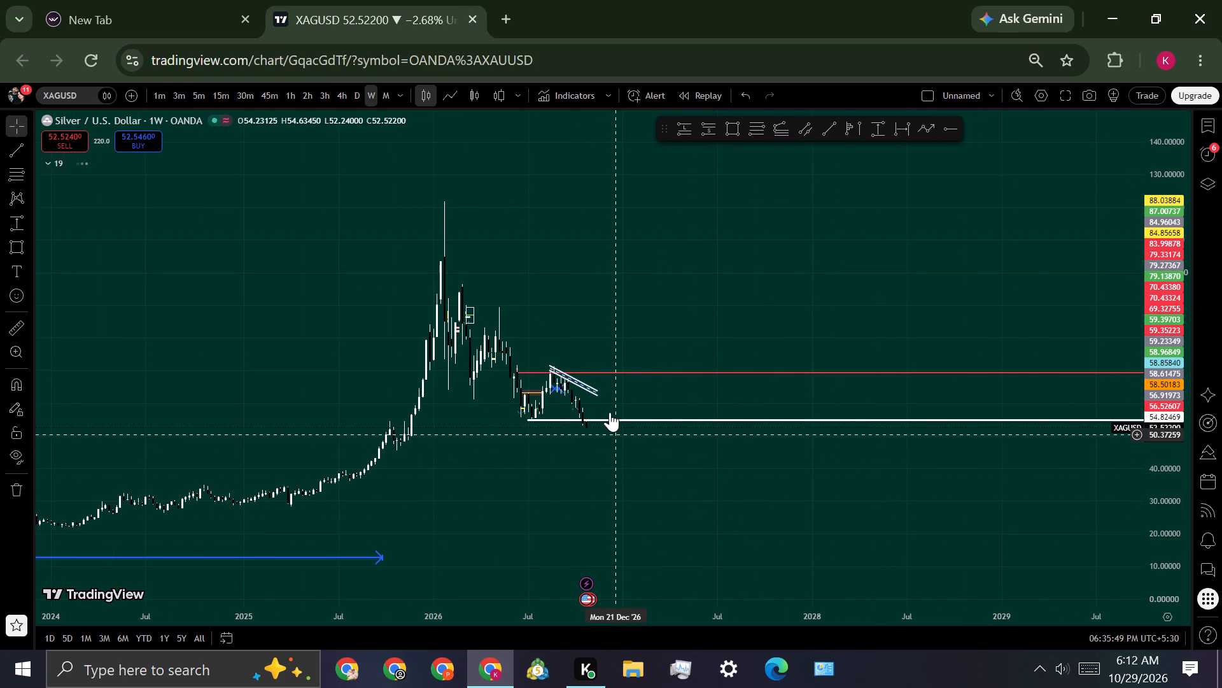
Delete the descending white channel, the small orange box and the small blue drawings around silver's July–August 2026 weekly candles.
click(596, 391)
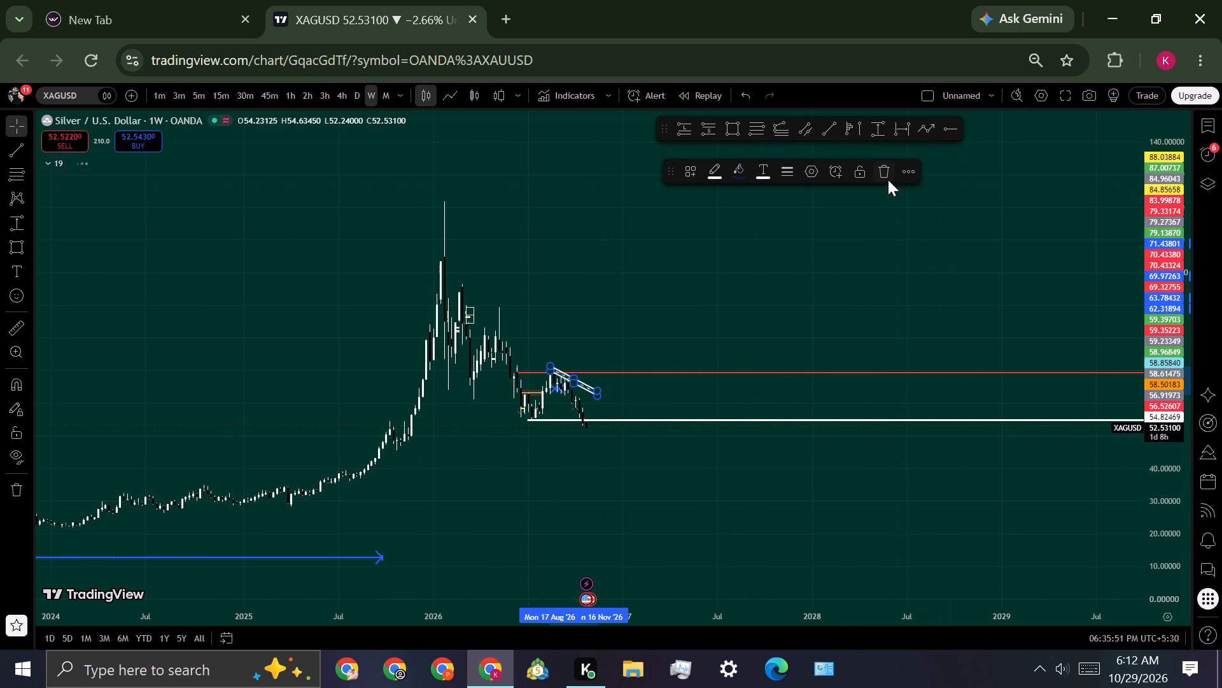
click(888, 180)
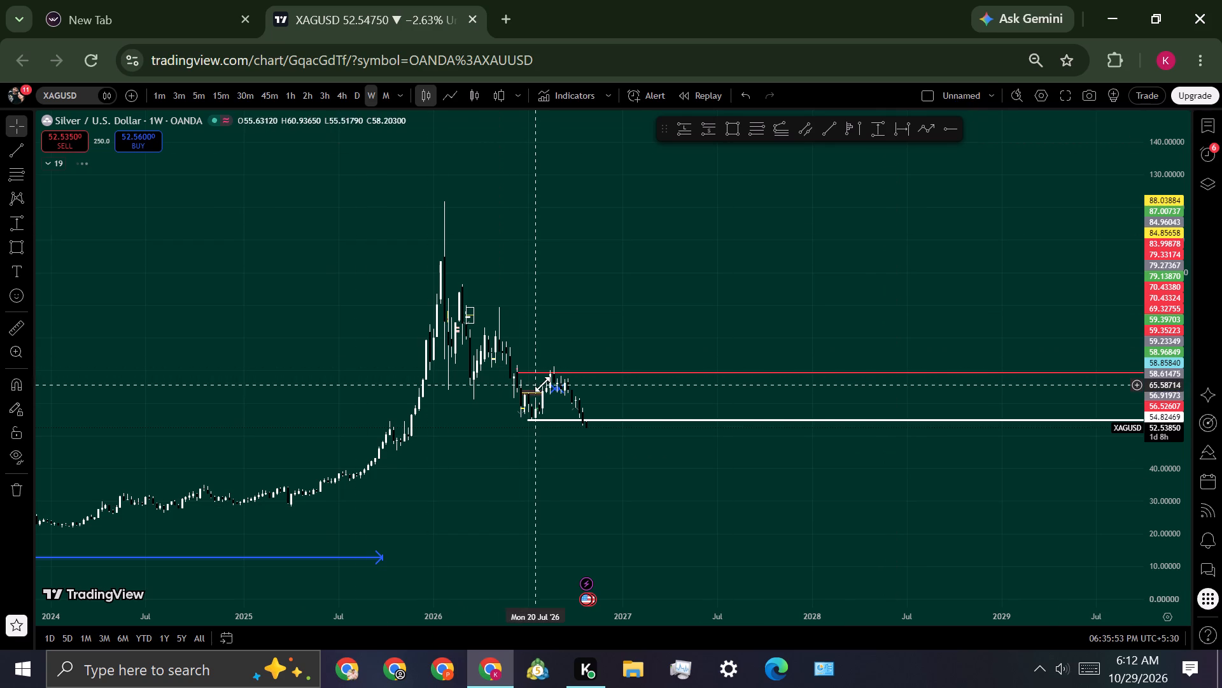
click(556, 391)
click(858, 172)
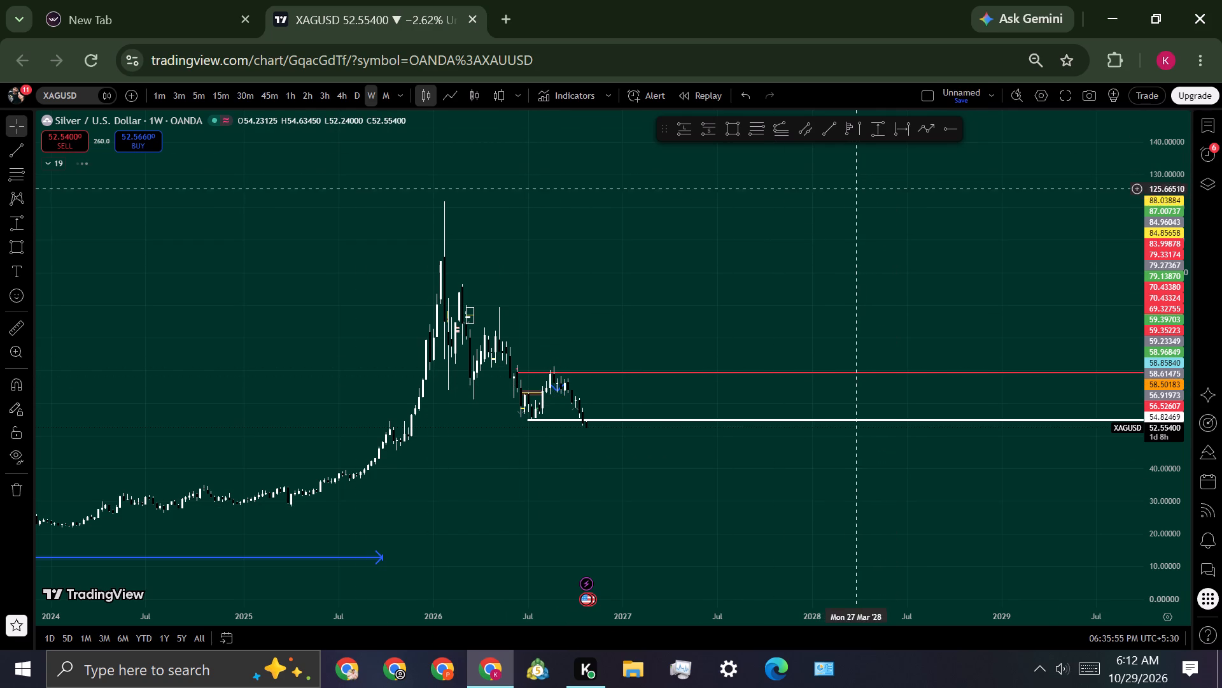
click(540, 394)
click(926, 178)
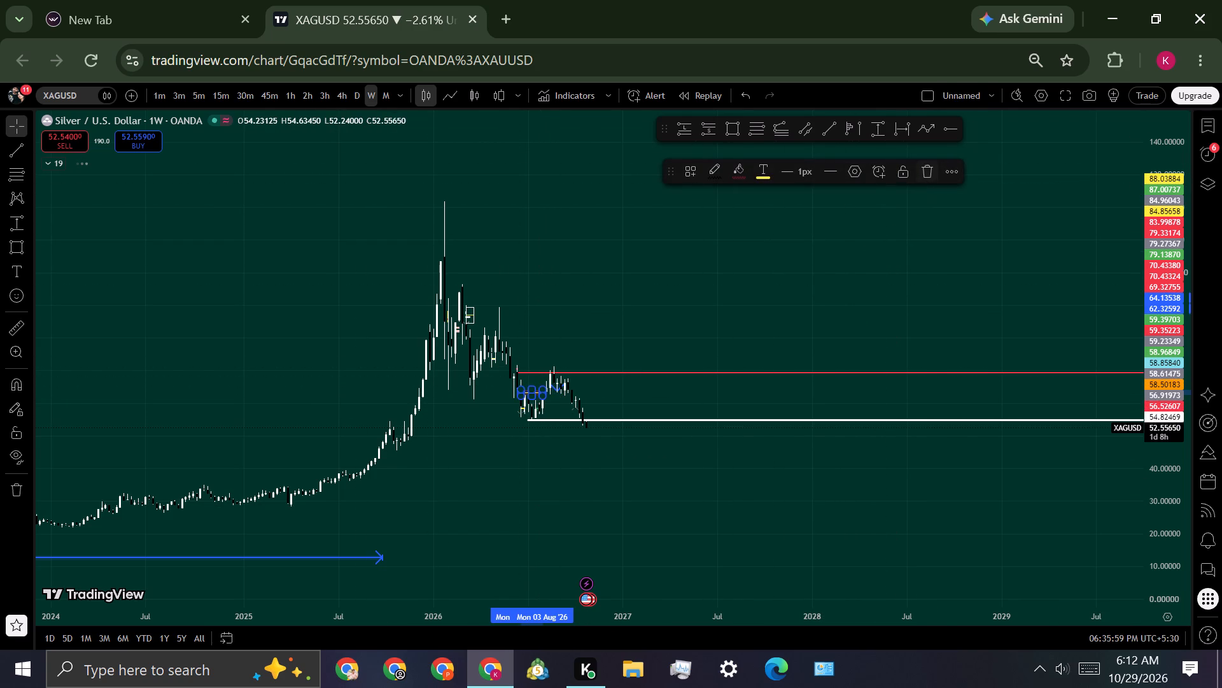
click(559, 389)
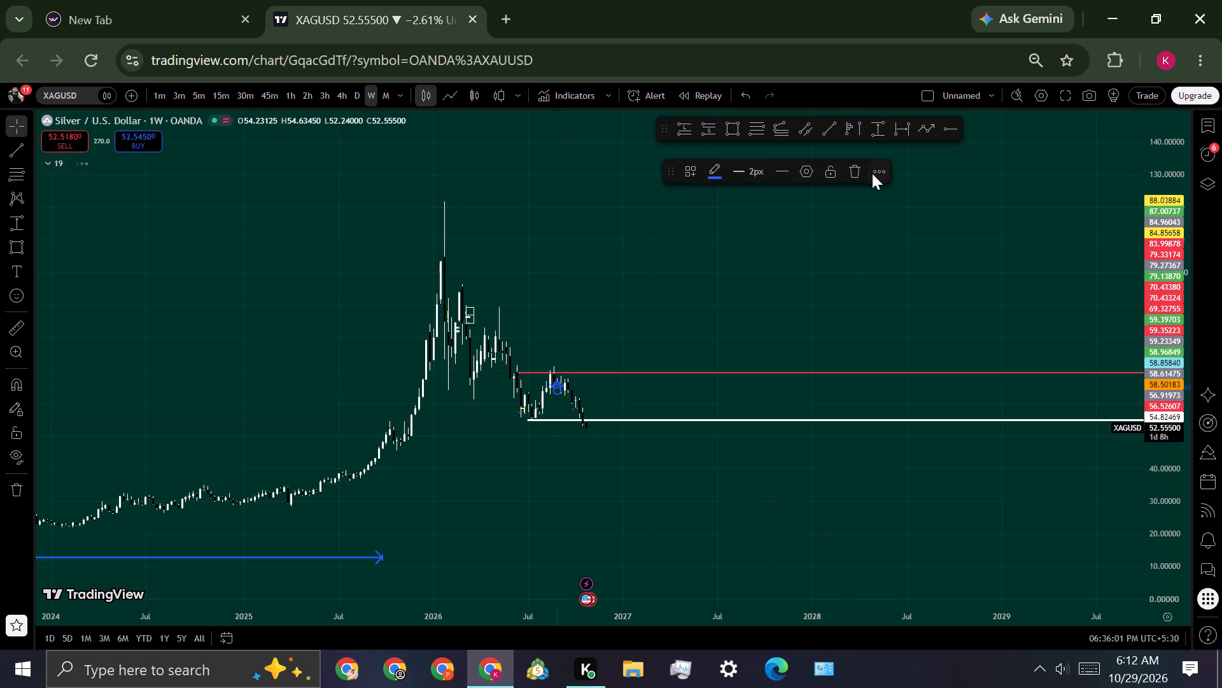
click(852, 177)
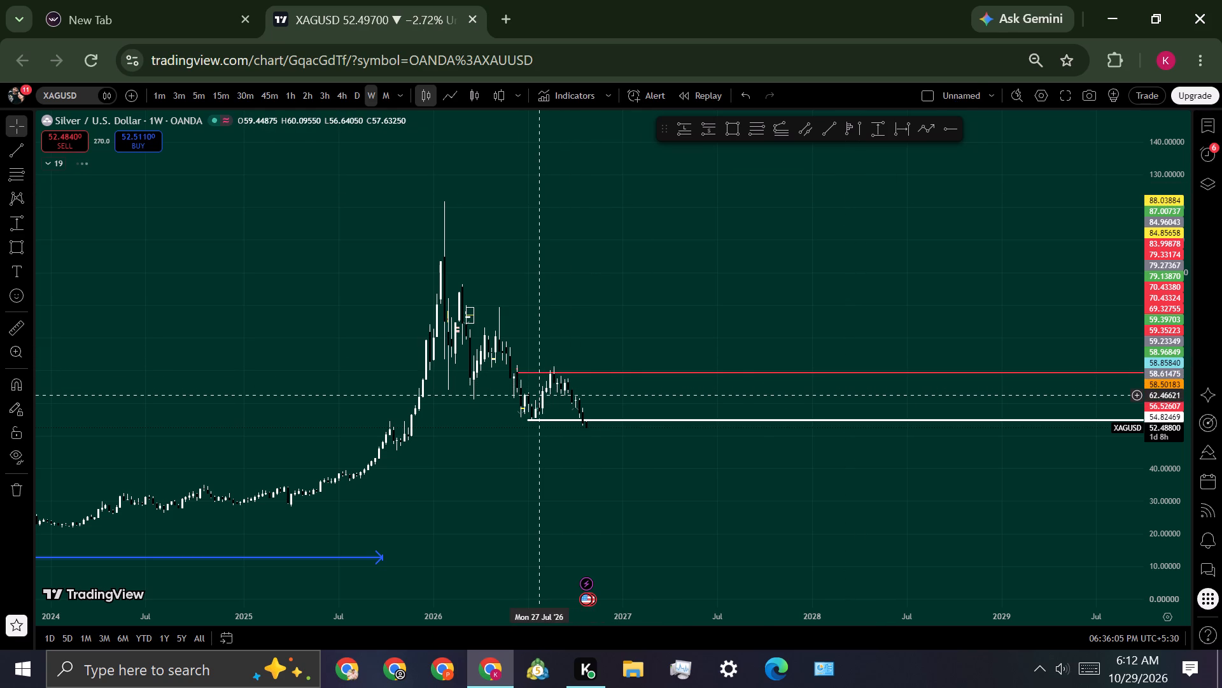
click(539, 398)
click(544, 391)
click(545, 391)
click(566, 383)
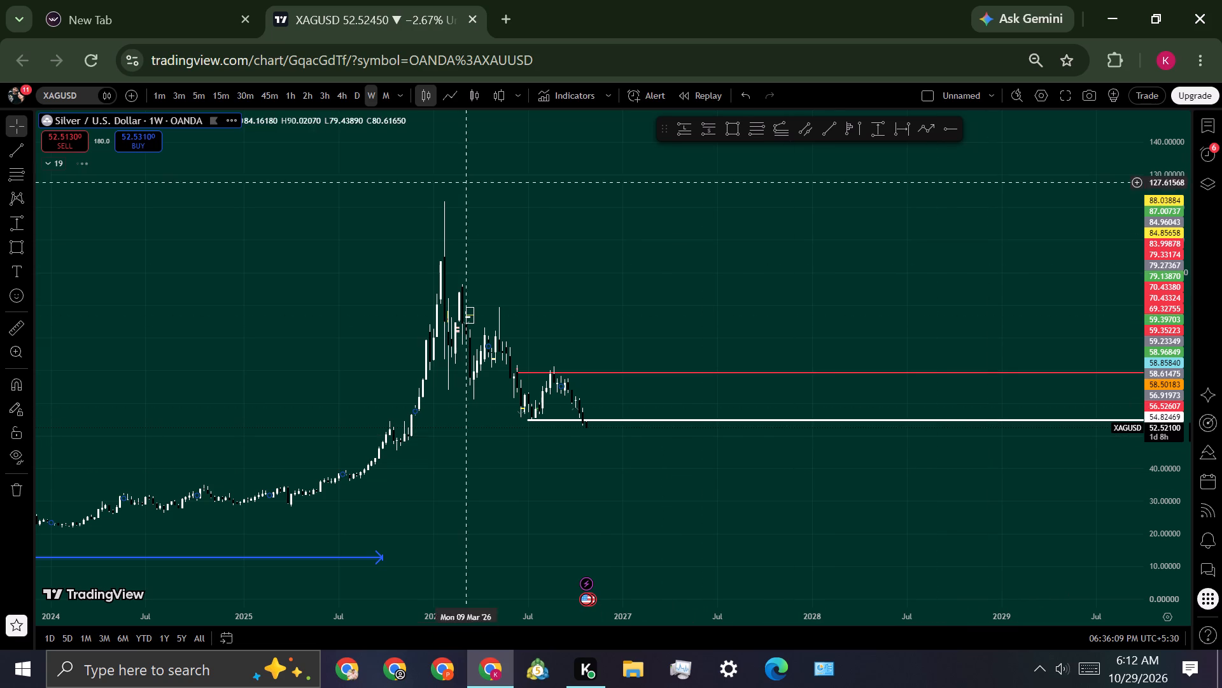
Switch silver to the daily timeframe and examine the 2026 decline against the red and white horizontal lines.
click(354, 90)
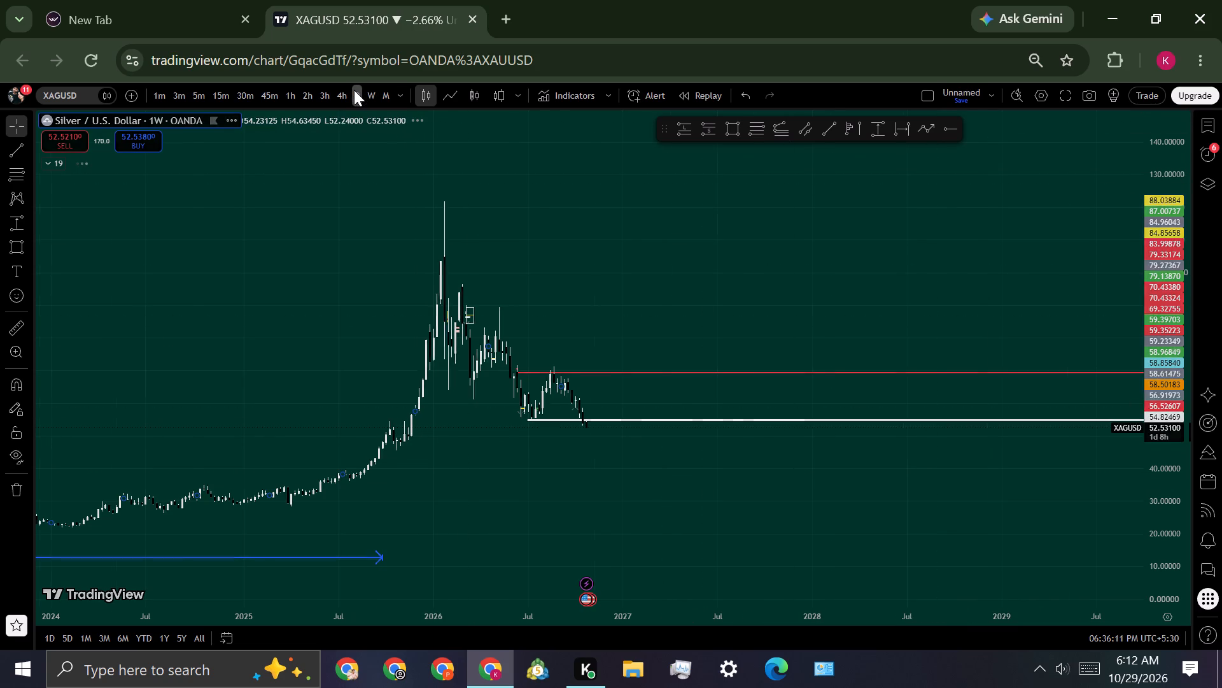
drag(1158, 501, 1105, 150)
drag(1166, 491, 1147, 362)
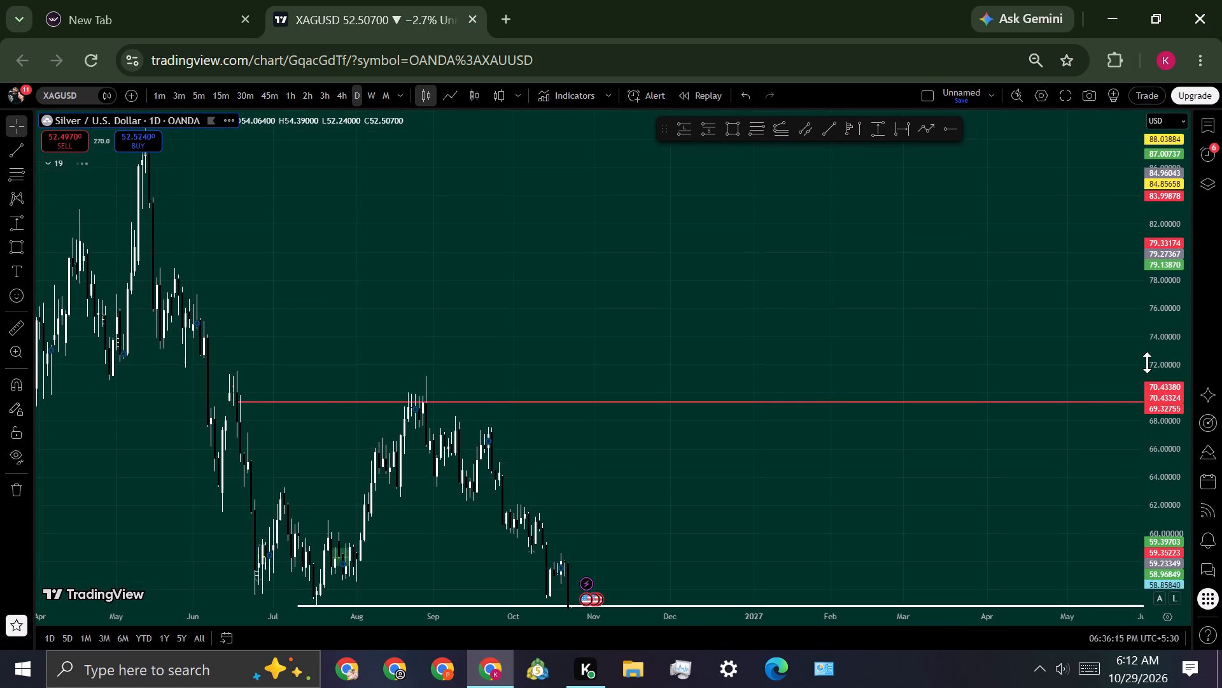
drag(1147, 362, 1144, 364)
scroll(901, 448, down, 3)
drag(881, 492, 930, 308)
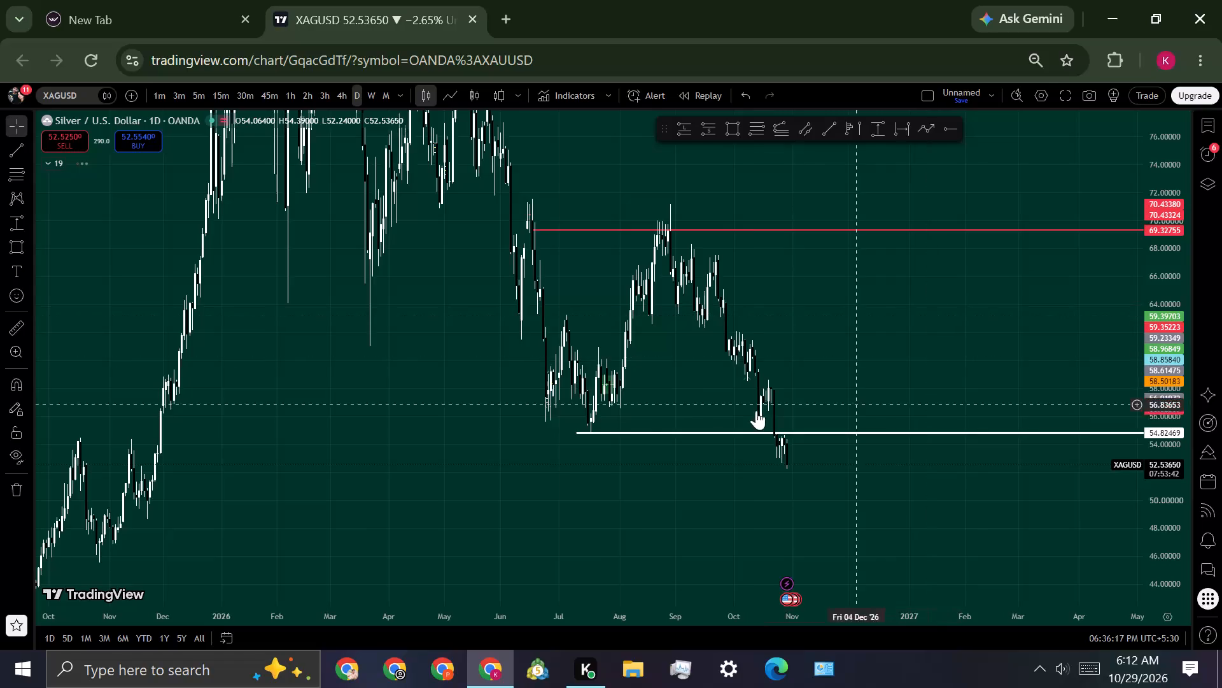
scroll(497, 471, up, 3)
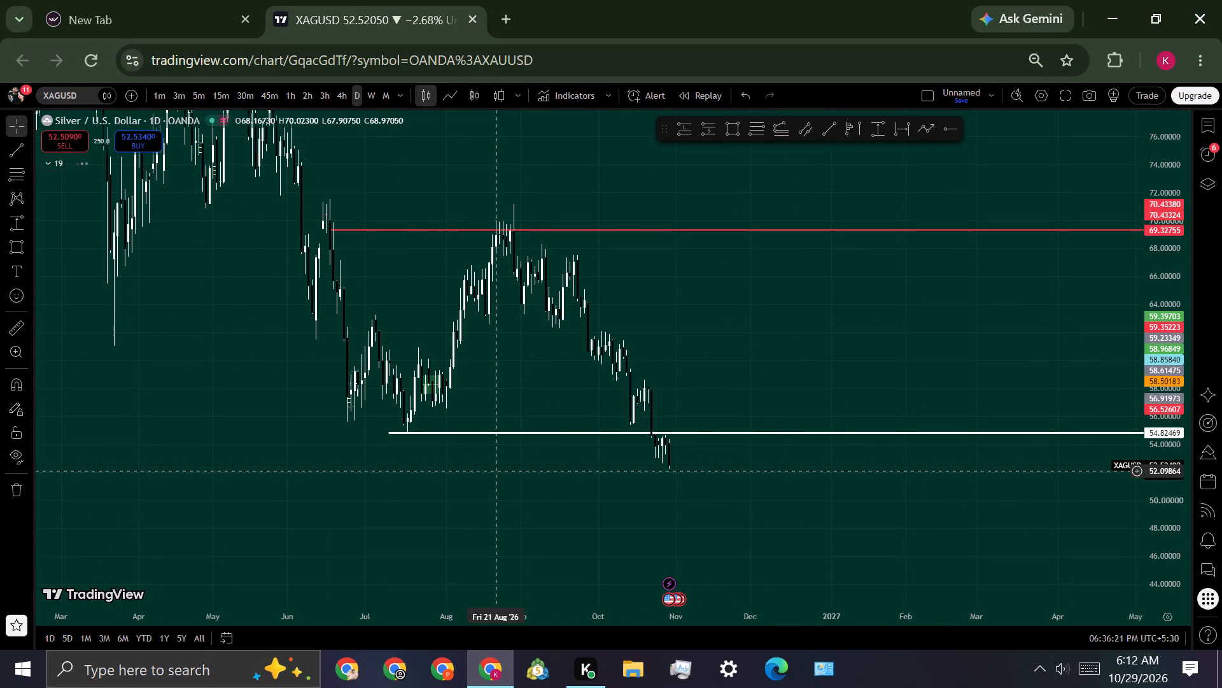
scroll(497, 471, up, 1)
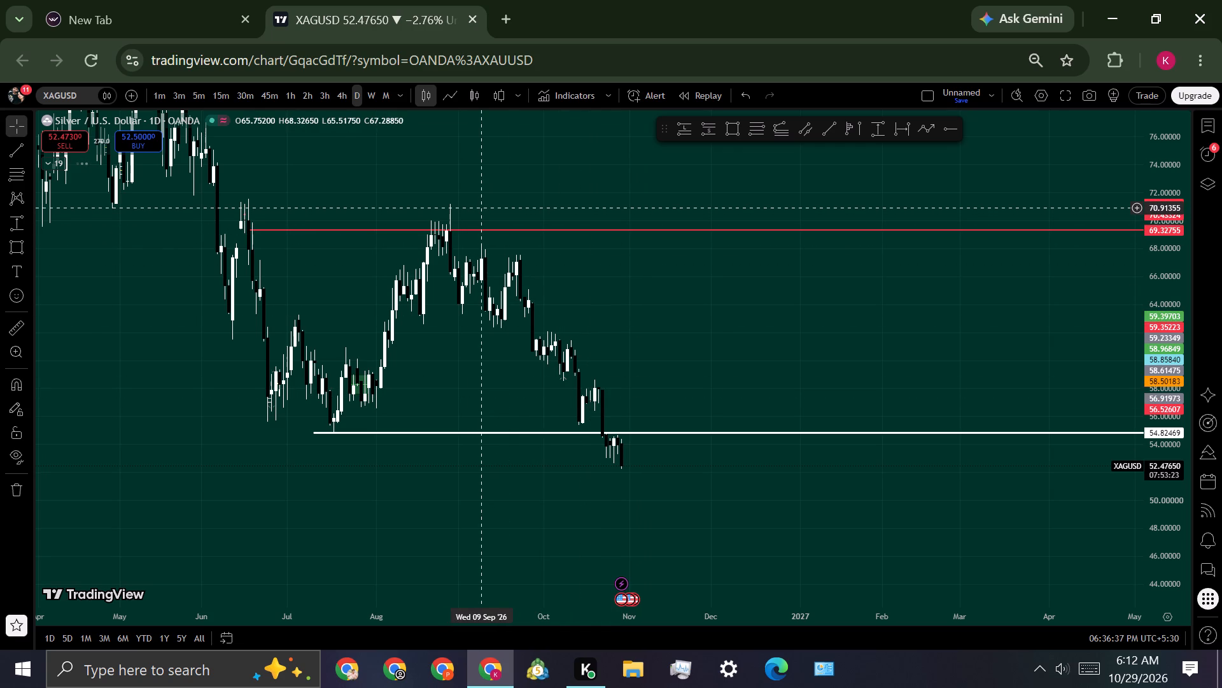
scroll(1151, 392, down, 4)
scroll(1022, 372, down, 4)
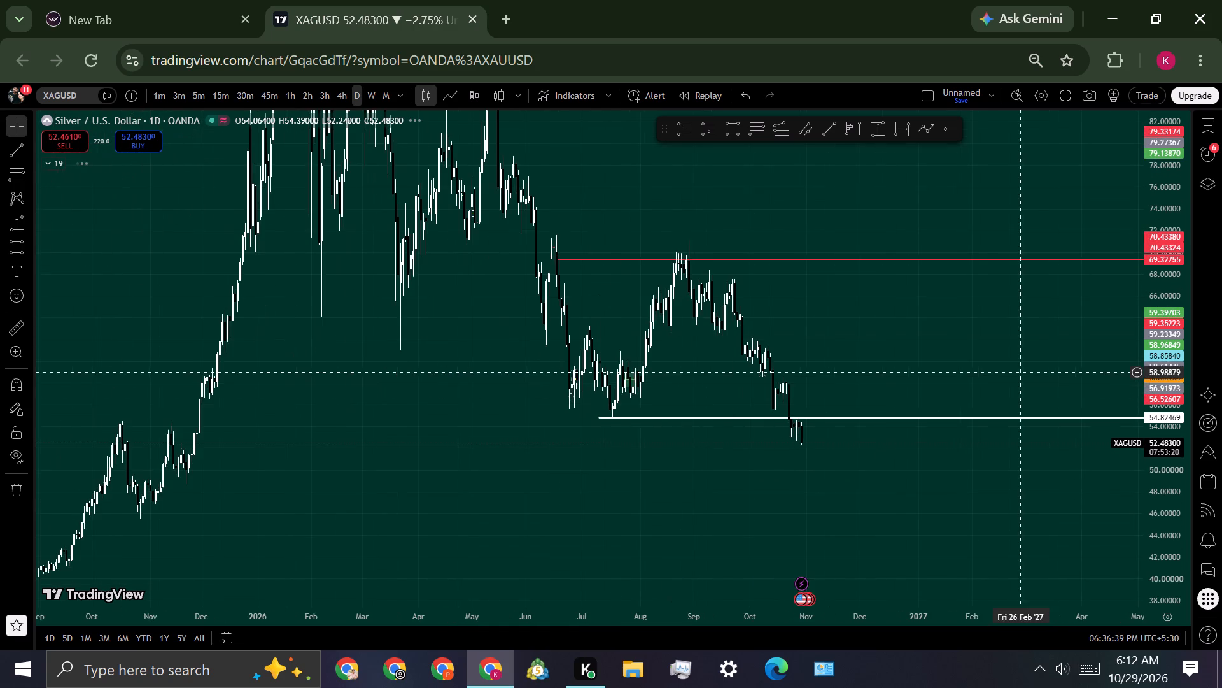
drag(988, 314, 976, 499)
scroll(1170, 503, down, 5)
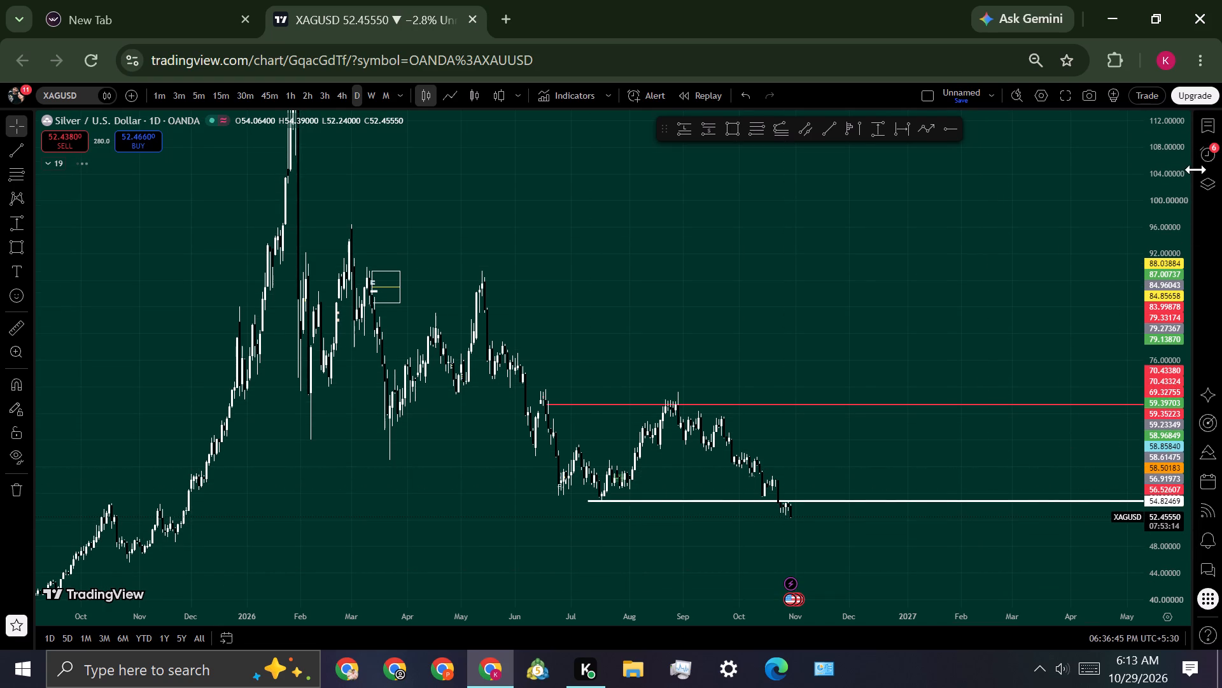
Load USOIL from the watchlist and examine its 2026 daily swings and the recent rise along the white channel.
click(1201, 123)
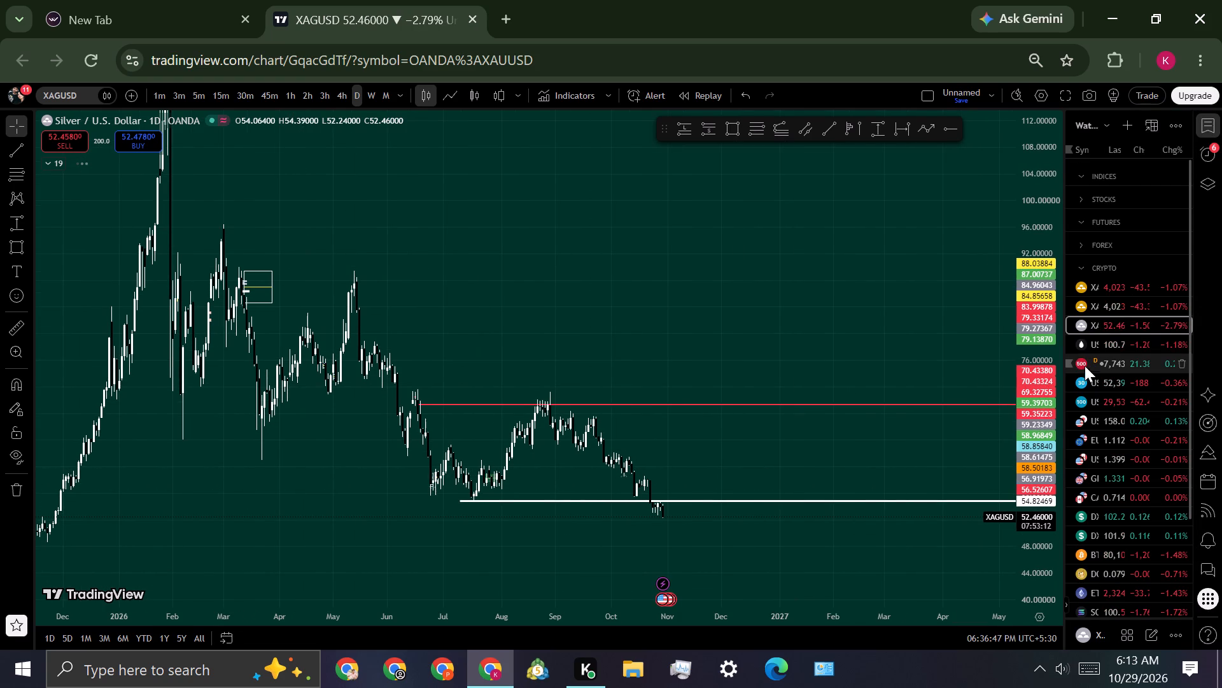
click(1097, 340)
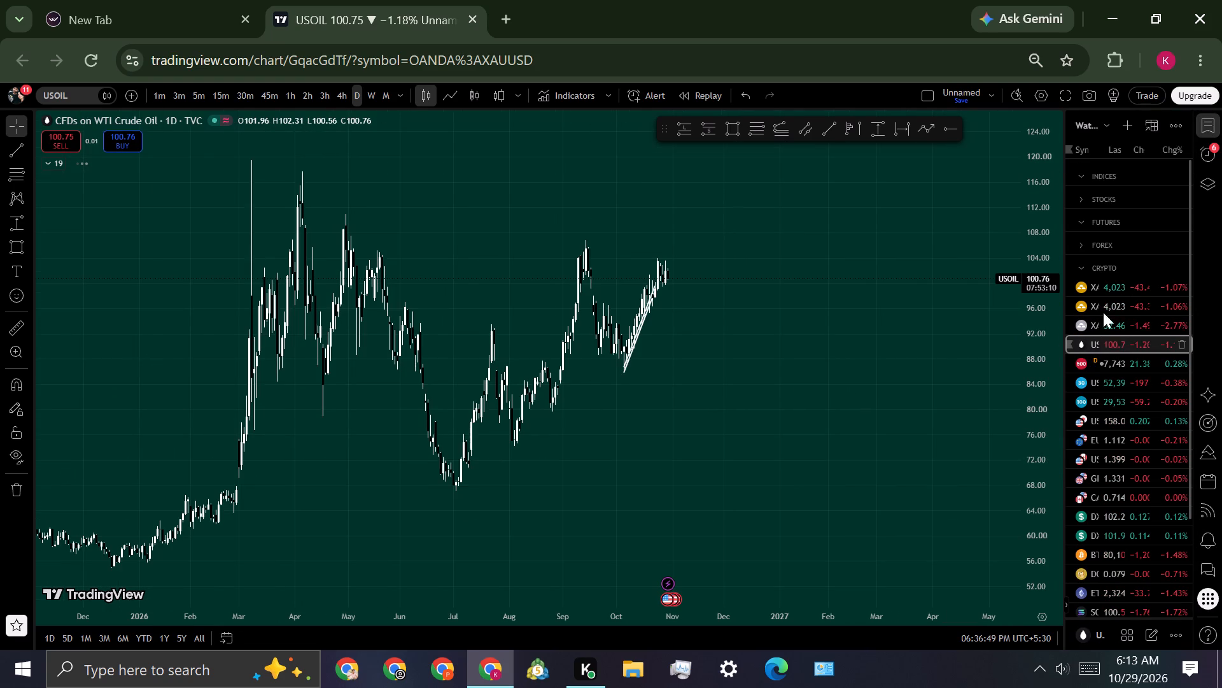
click(1221, 120)
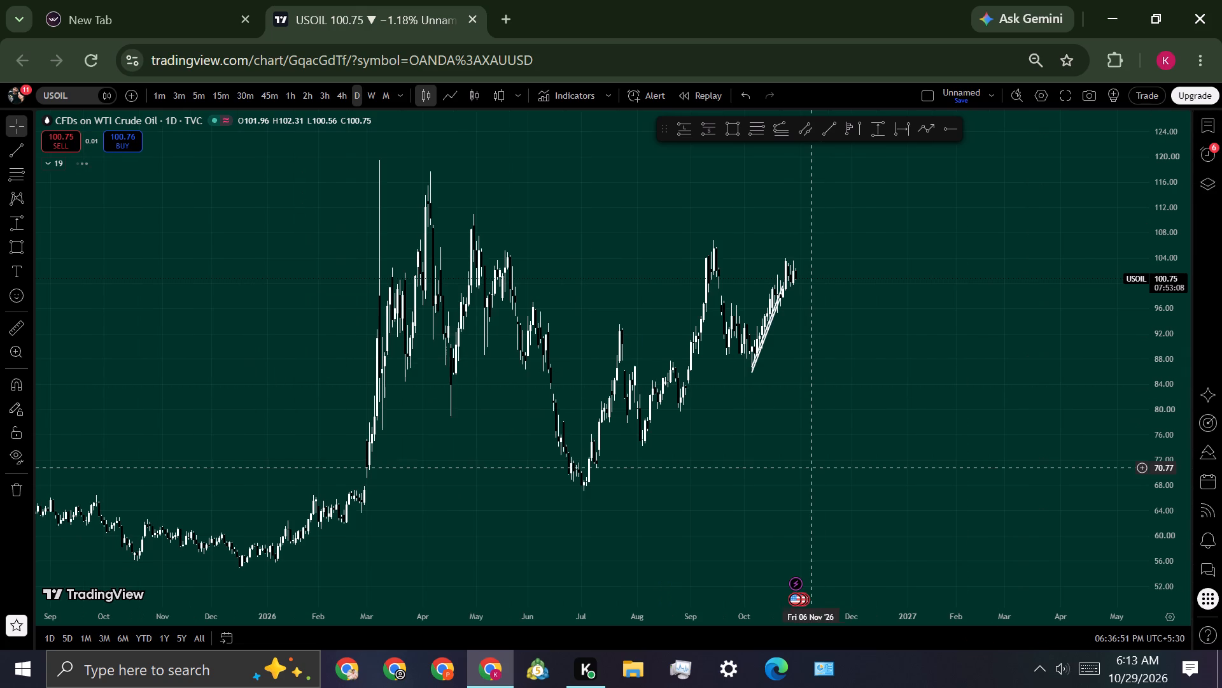
scroll(810, 467, up, 4)
drag(680, 404, 912, 454)
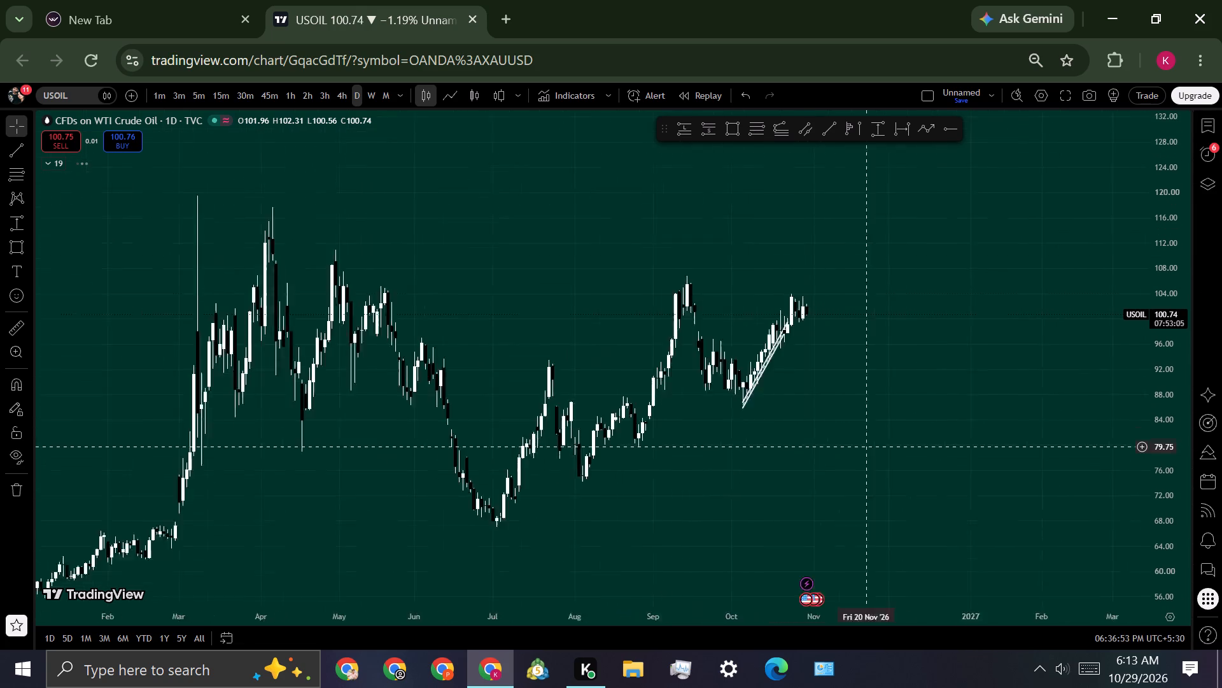
drag(912, 454, 999, 477)
scroll(734, 499, up, 1)
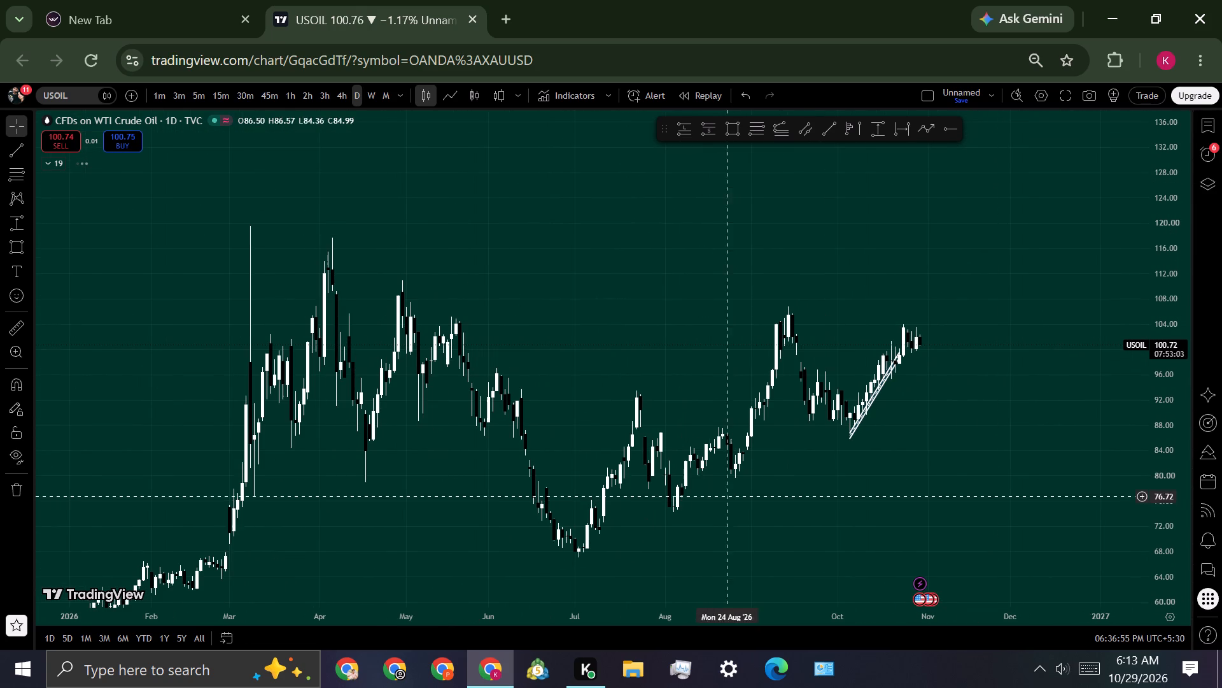
drag(906, 471, 796, 471)
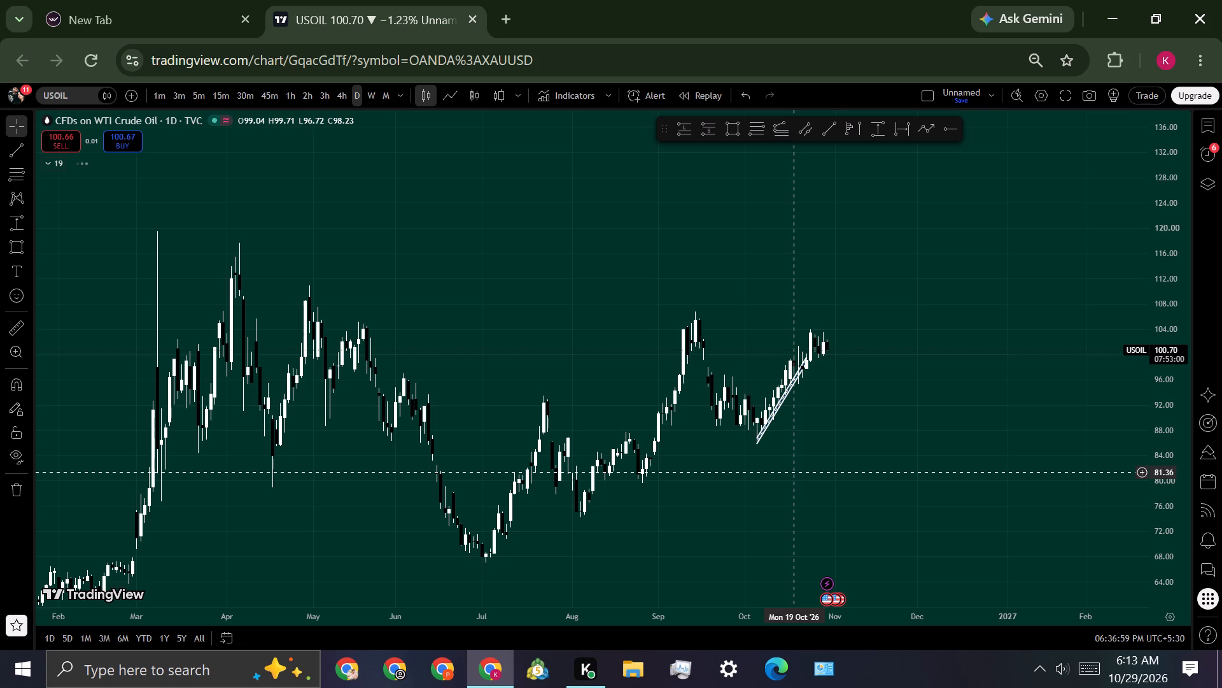
scroll(883, 473, up, 3)
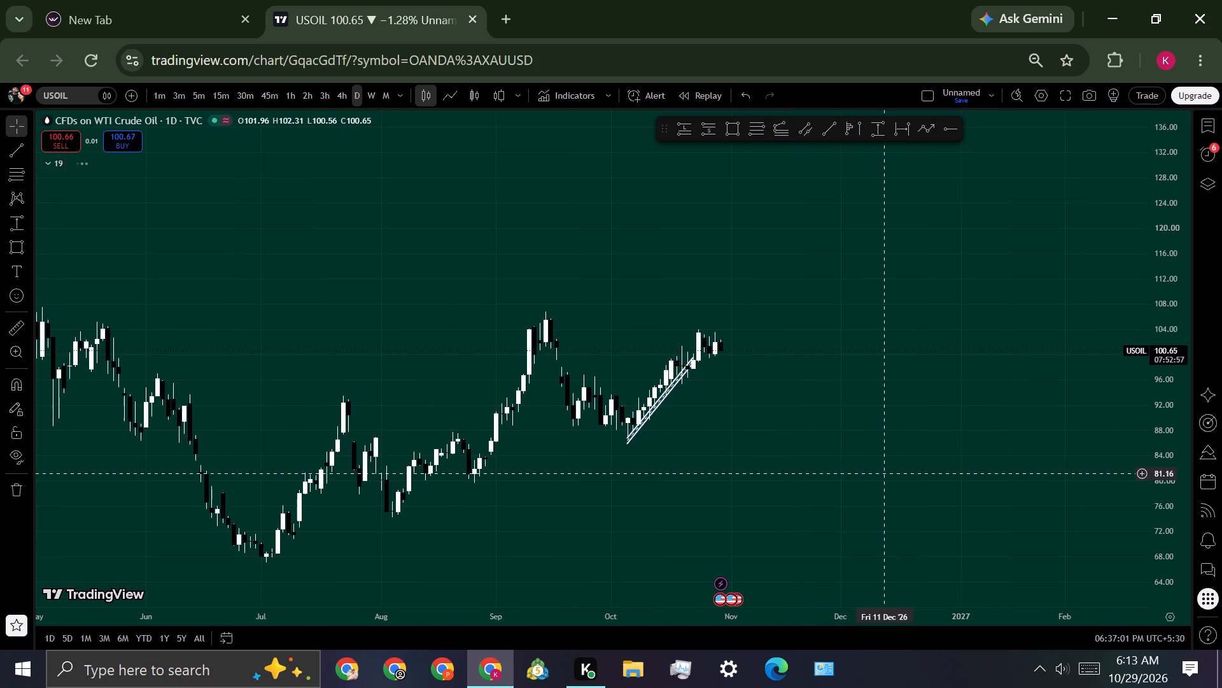
On USOIL's 4-hour timeframe, extend the rising white channel to about 3 November 2026, with its upper edge ending near 103.76.
click(336, 101)
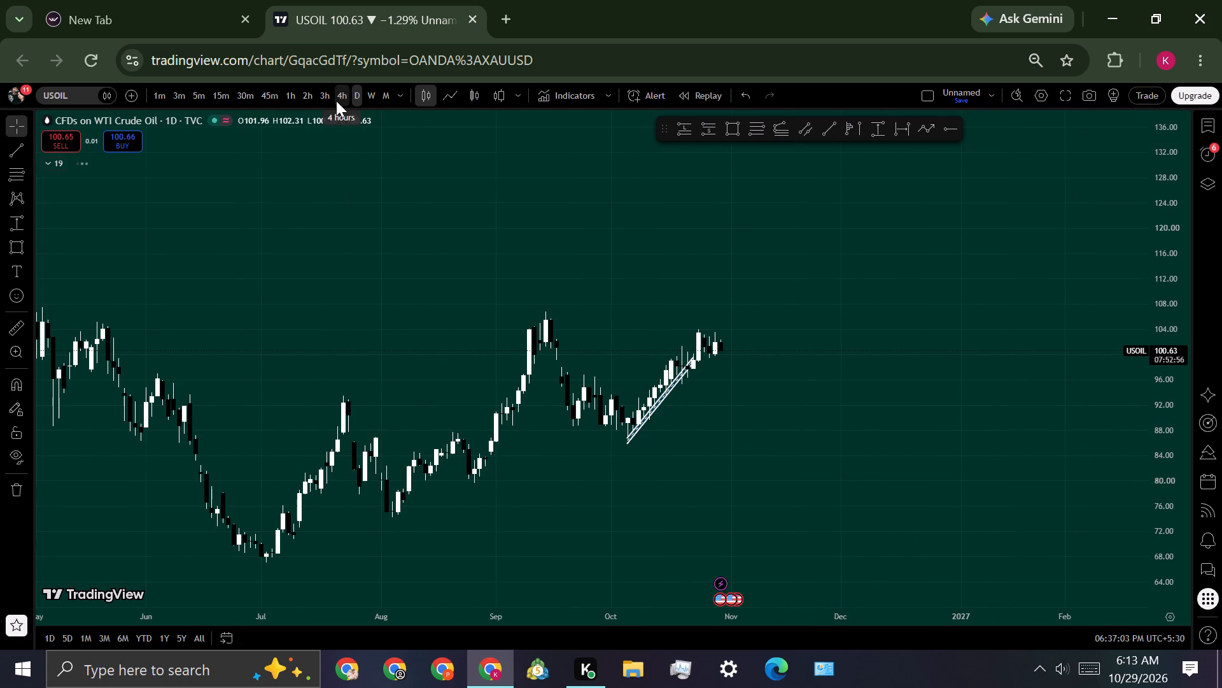
drag(1170, 515, 1132, 277)
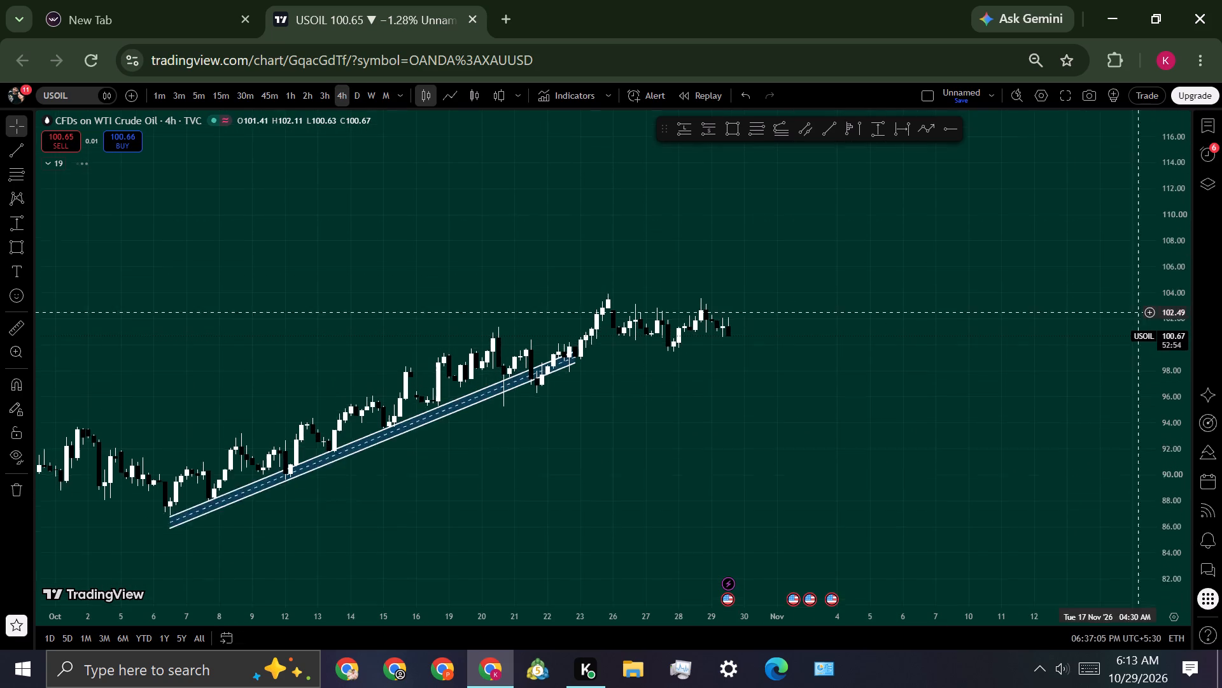
drag(1132, 277, 1120, 187)
scroll(938, 461, down, 5)
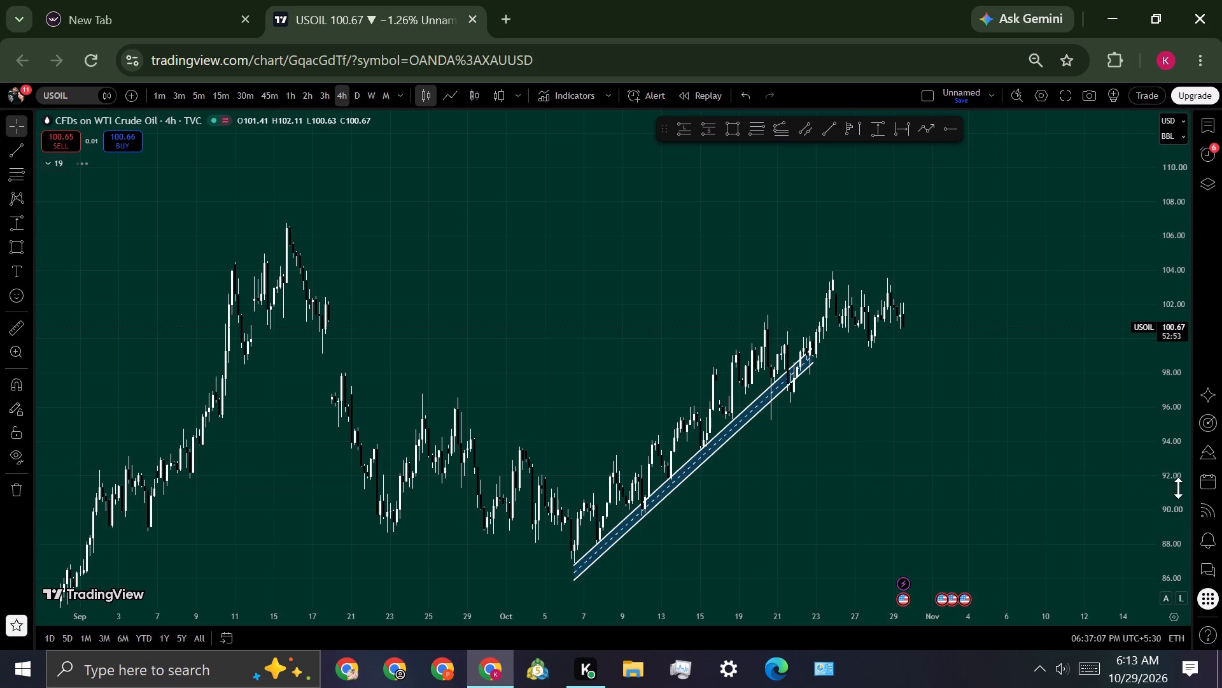
scroll(1184, 483, up, 4)
scroll(1174, 501, down, 2)
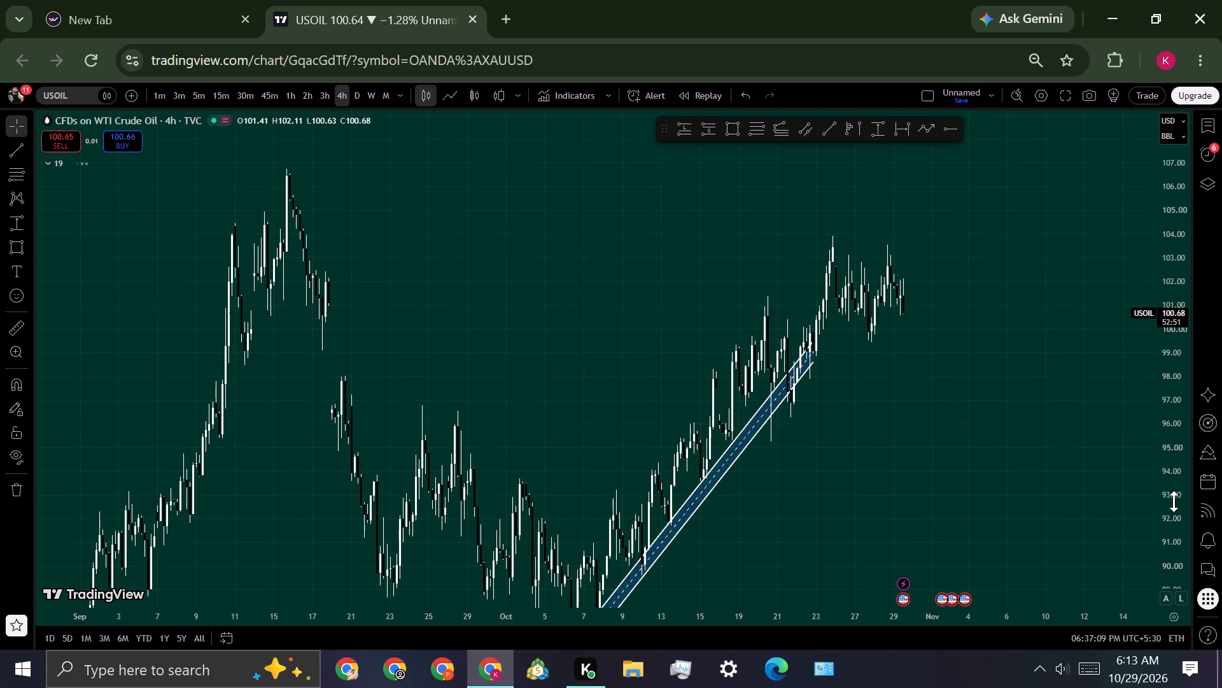
scroll(1174, 501, down, 2)
drag(815, 365, 829, 371)
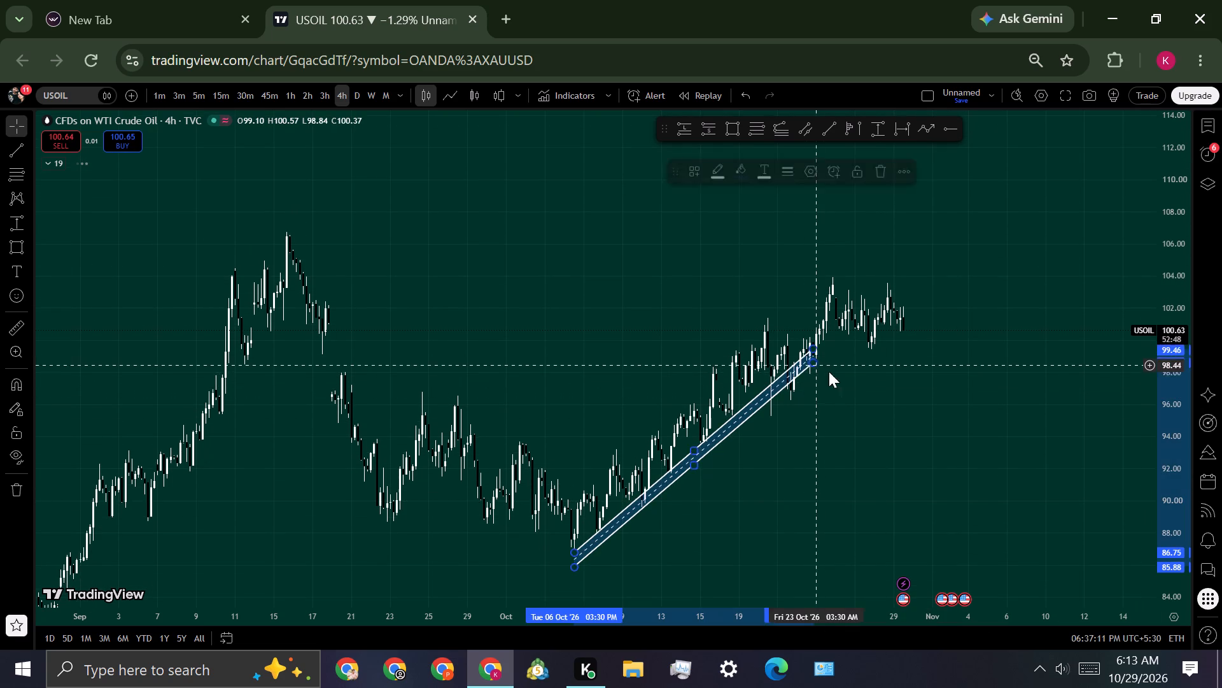
drag(829, 371, 964, 294)
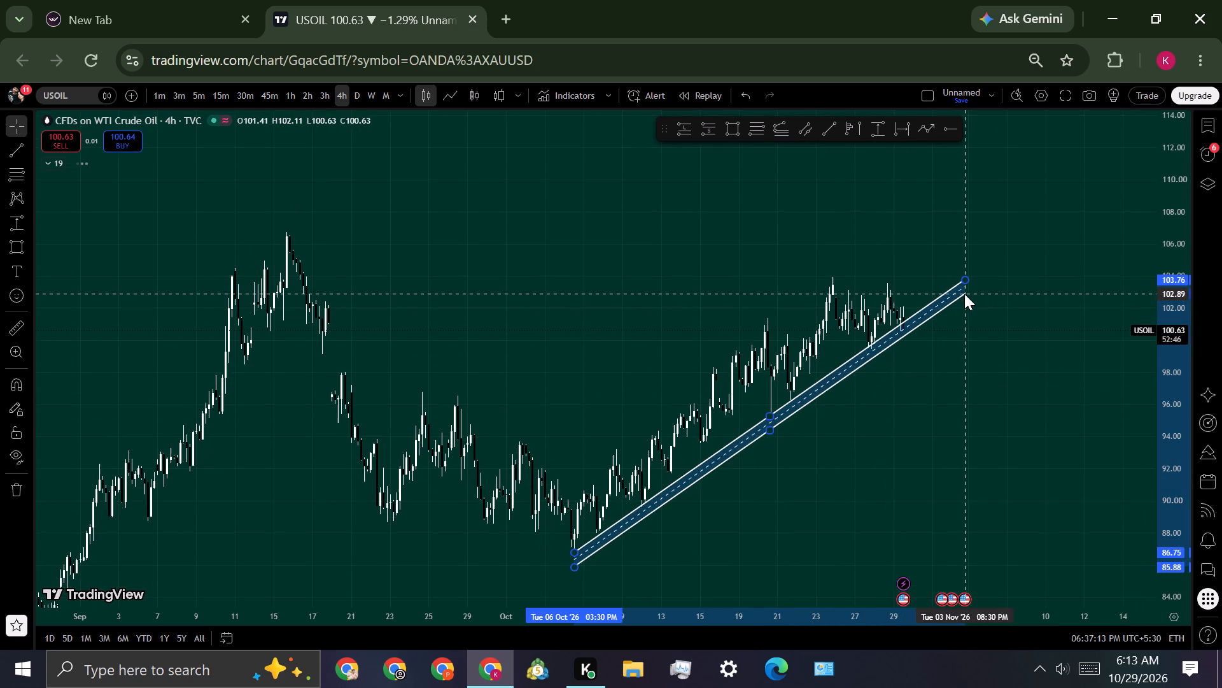
Nudge the far end of USOIL's rising white channel slightly earlier and higher, with its lower edge ending near 103.
drag(964, 294, 962, 291)
click(1006, 415)
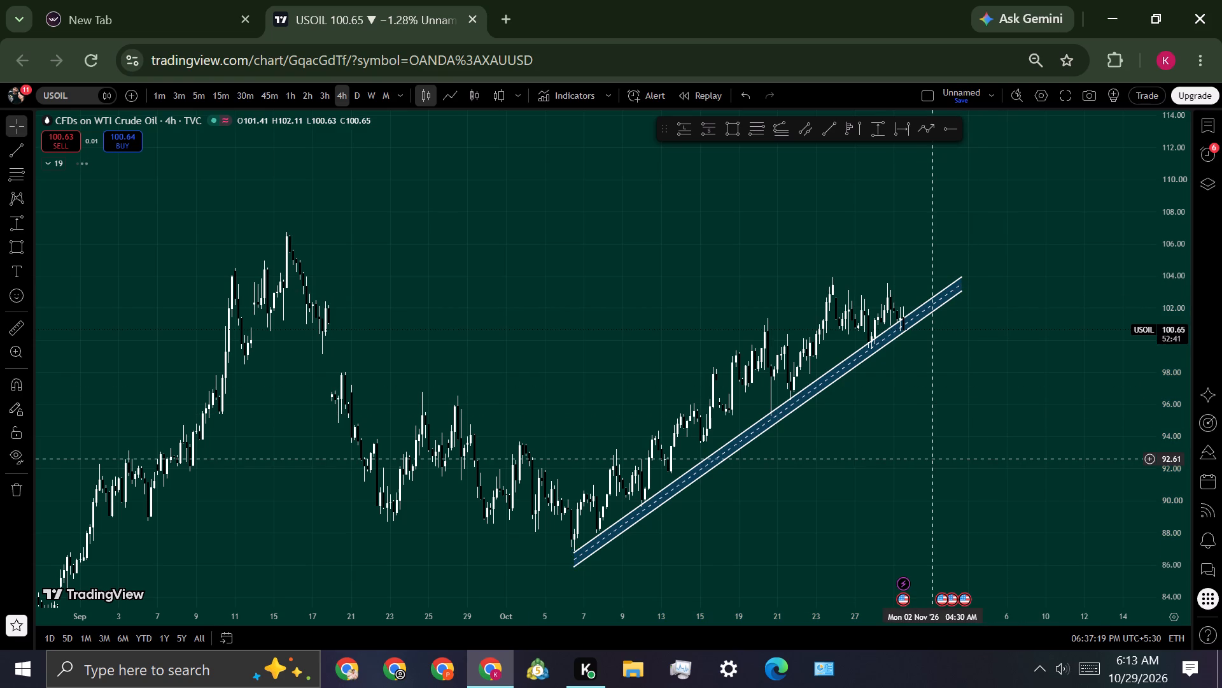
Examine USOIL's 4-hour swings from September to late October 2026 against the rising white channel.
scroll(932, 459, up, 2)
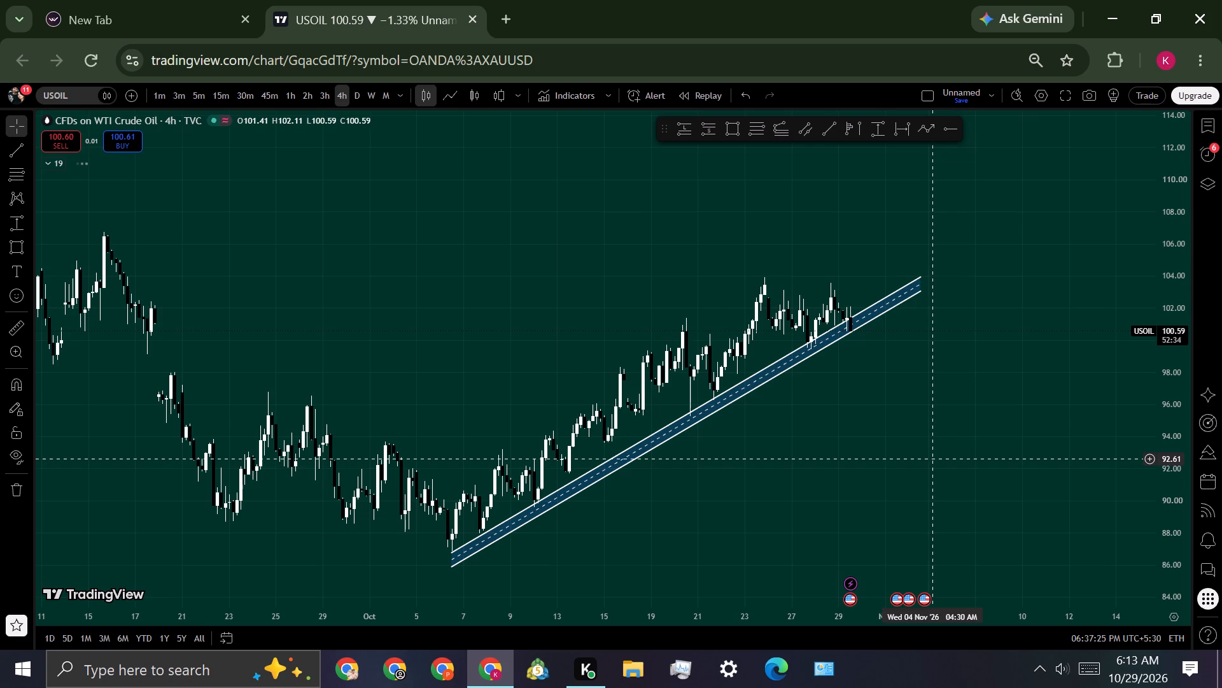
scroll(932, 459, down, 2)
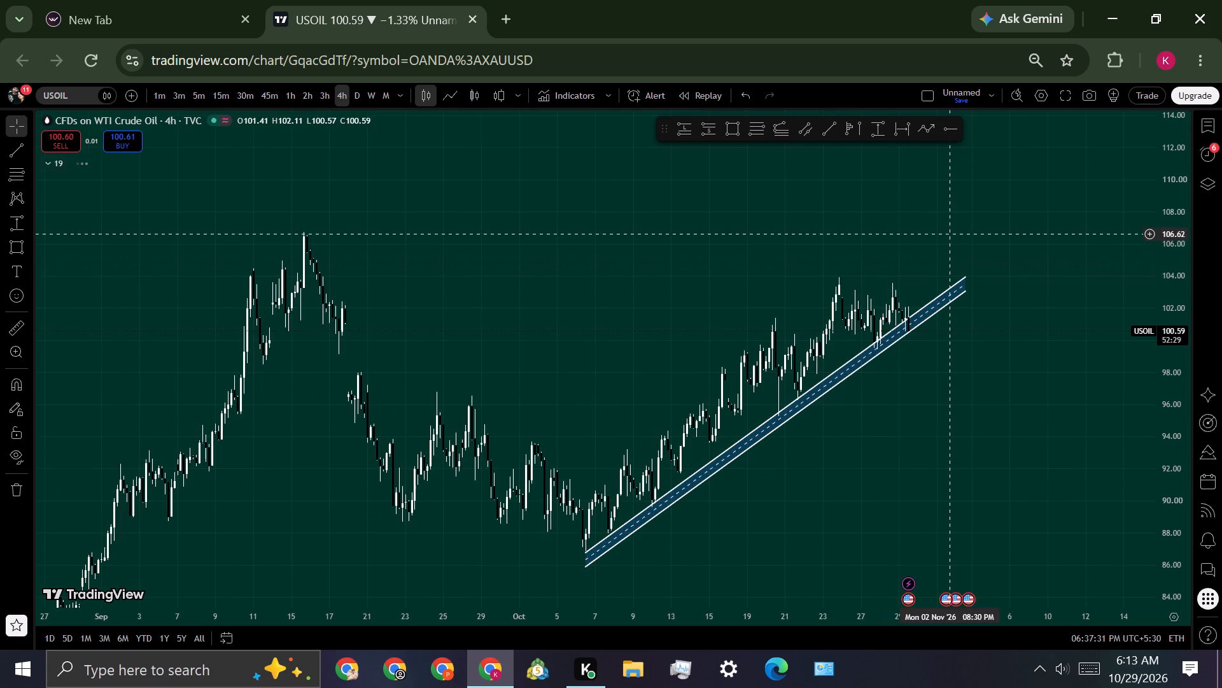
scroll(1043, 485, down, 5)
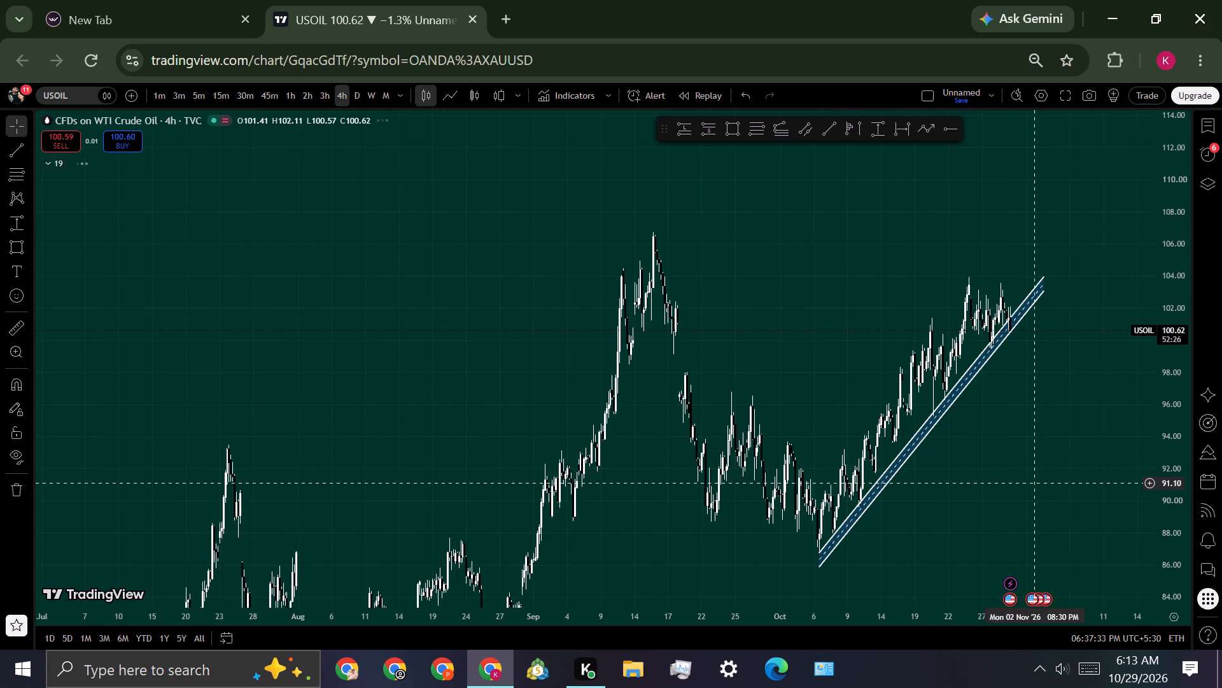
scroll(1034, 482, up, 7)
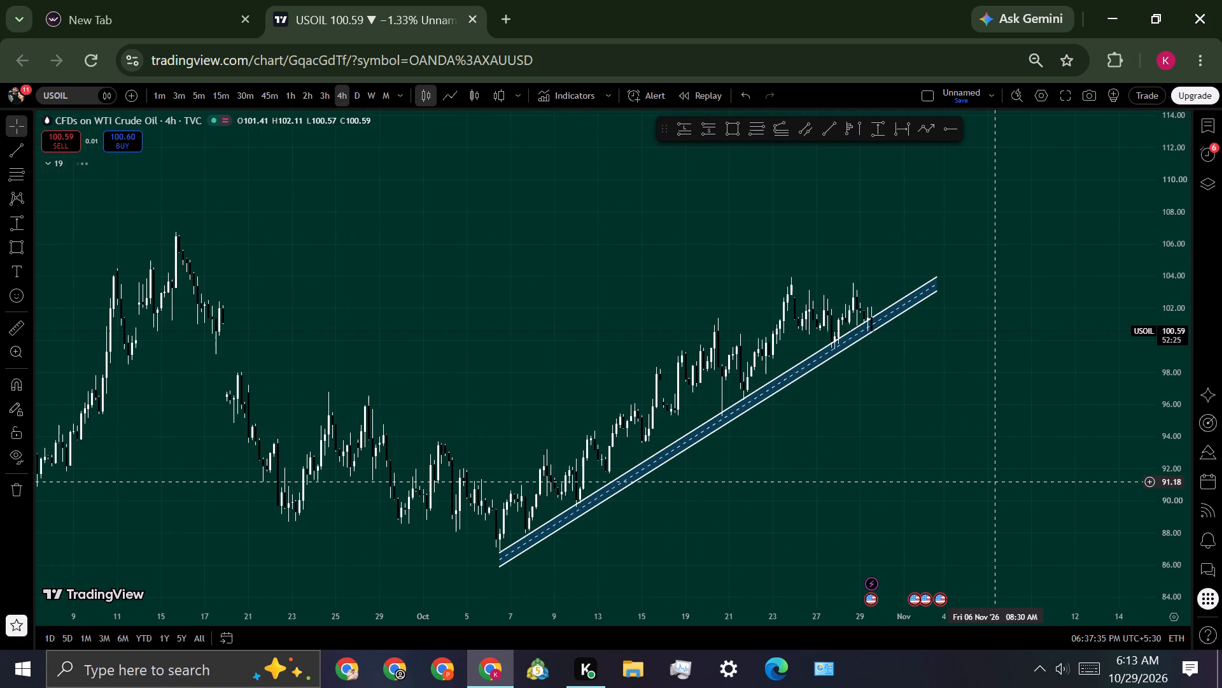
scroll(983, 488, up, 1)
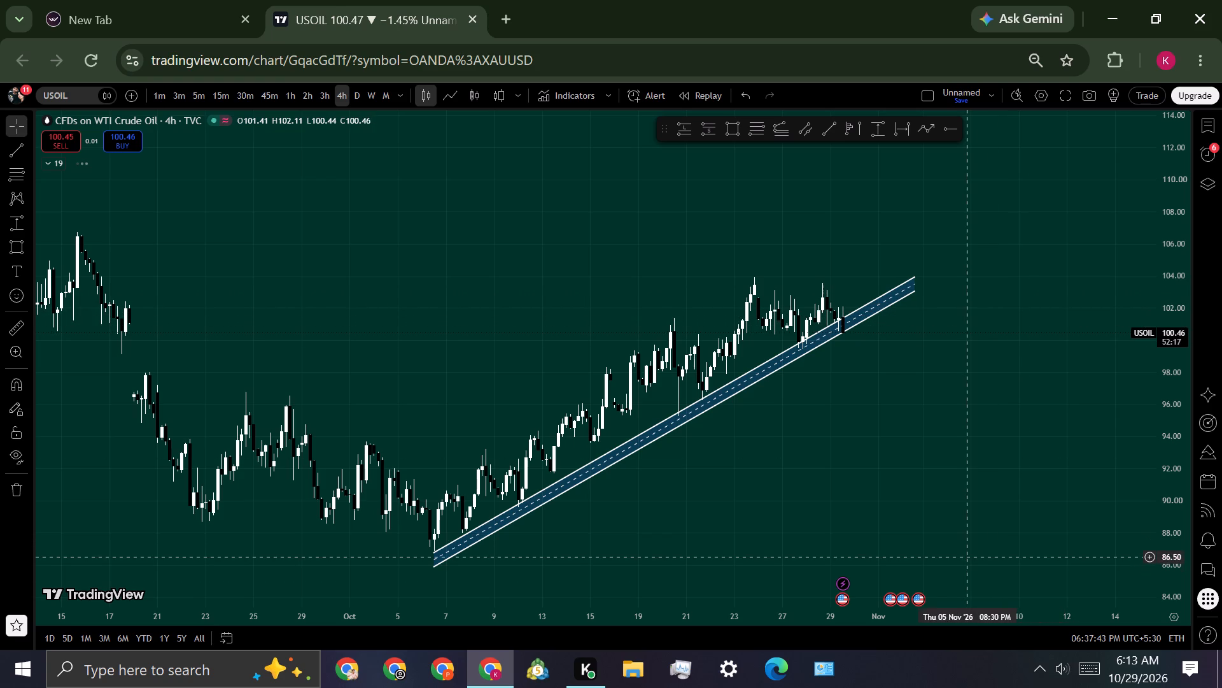
Switch USOIL to the 1-minute timeframe and examine the 29 October price action around the channel's lower edge.
click(167, 92)
scroll(764, 512, down, 10)
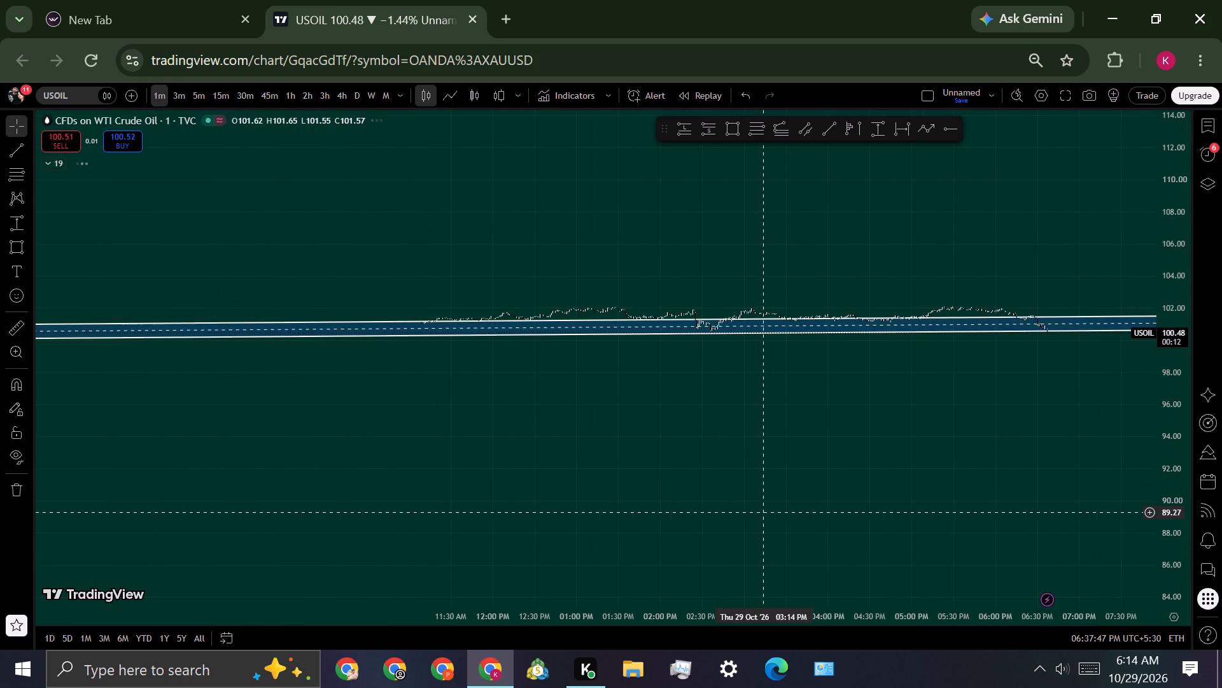
drag(1163, 496, 1128, 155)
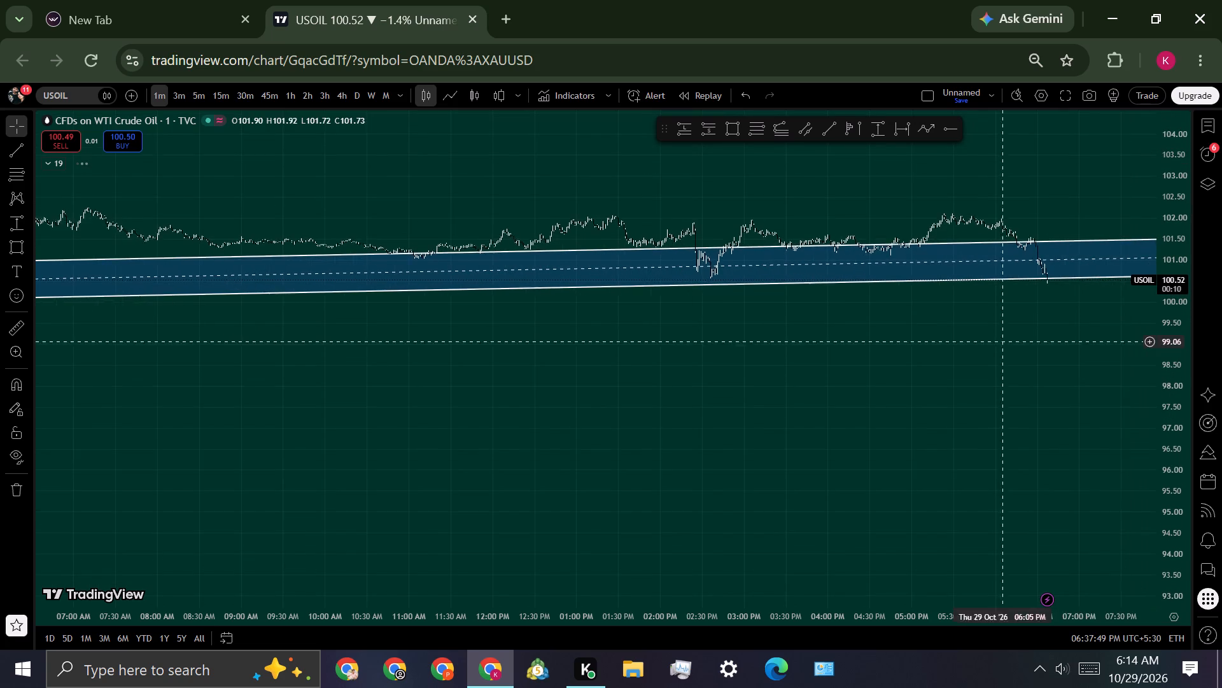
scroll(862, 461, down, 9)
drag(1002, 413, 779, 548)
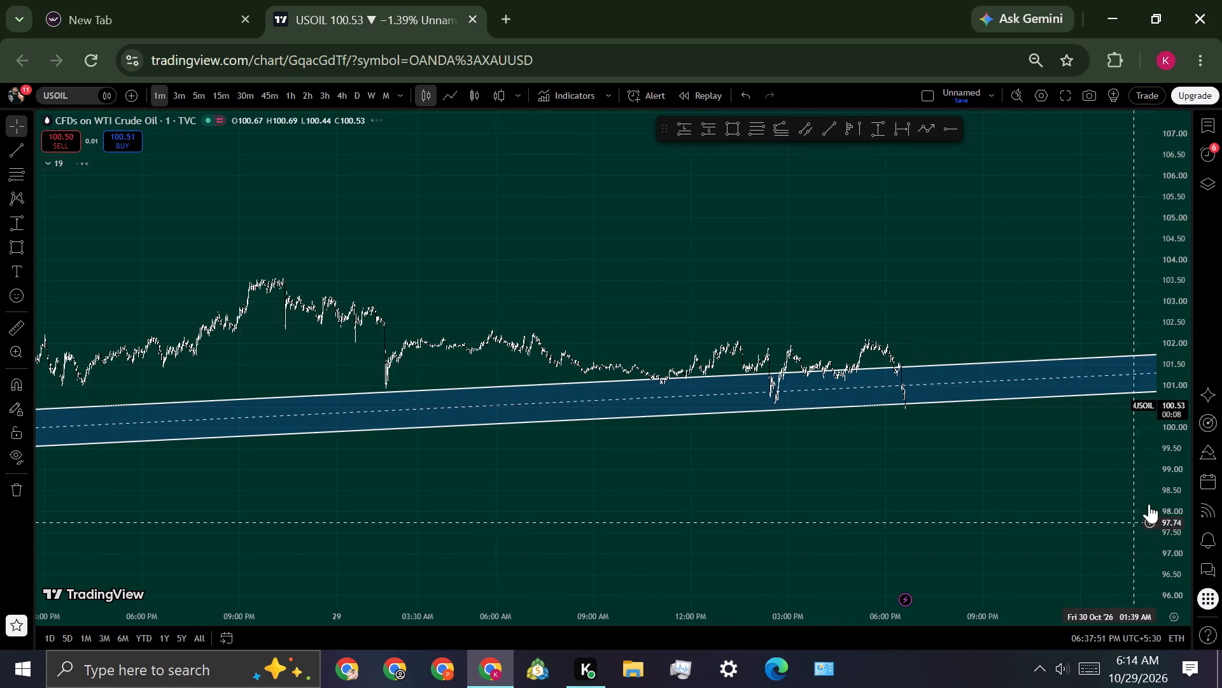
drag(1169, 485, 1105, 186)
scroll(785, 546, up, 6)
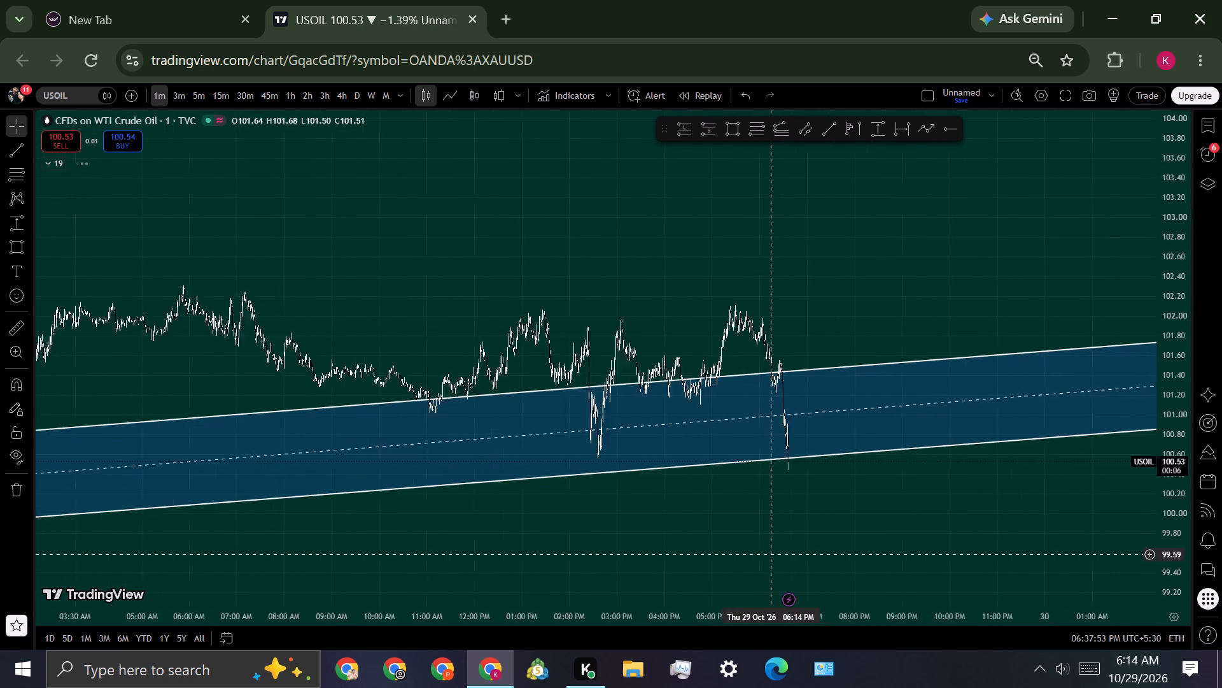
scroll(771, 554, up, 5)
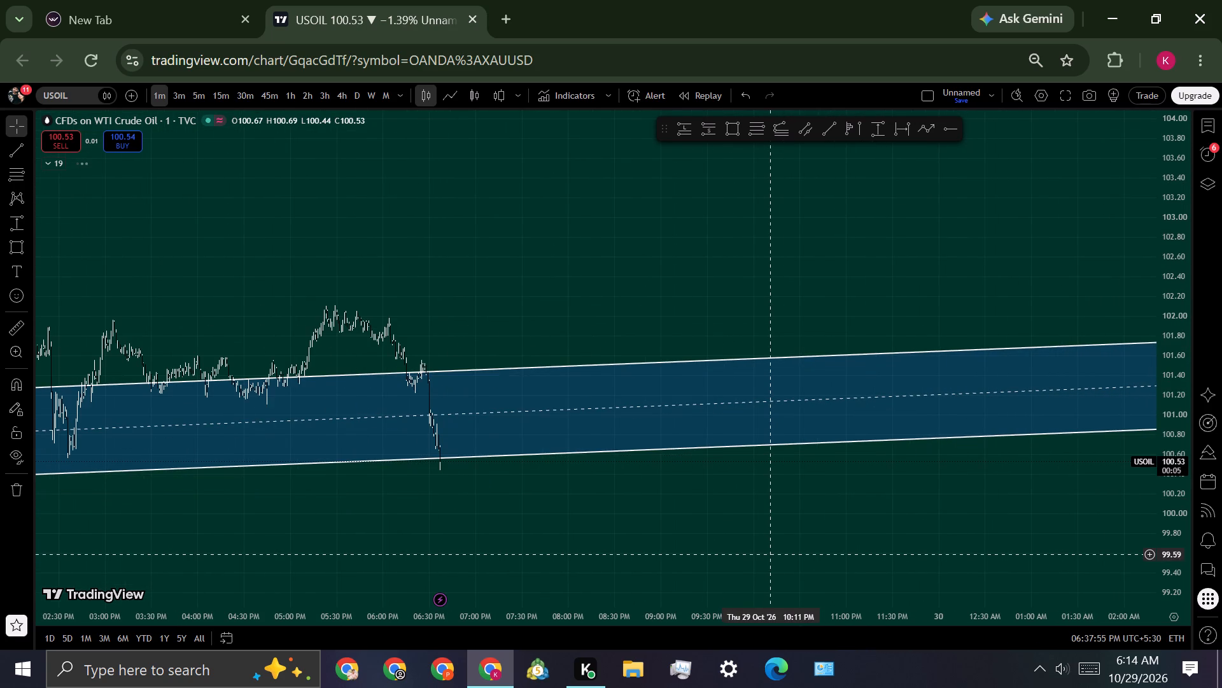
scroll(771, 555, down, 4)
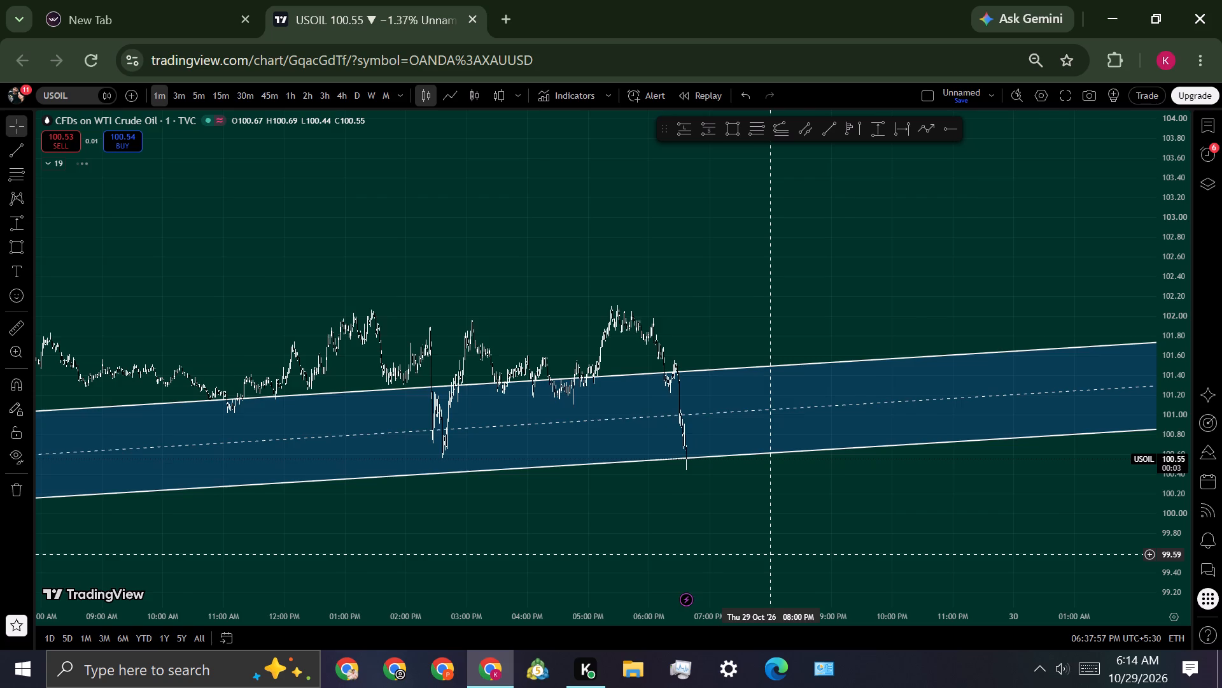
scroll(771, 555, up, 4)
drag(614, 538, 1004, 487)
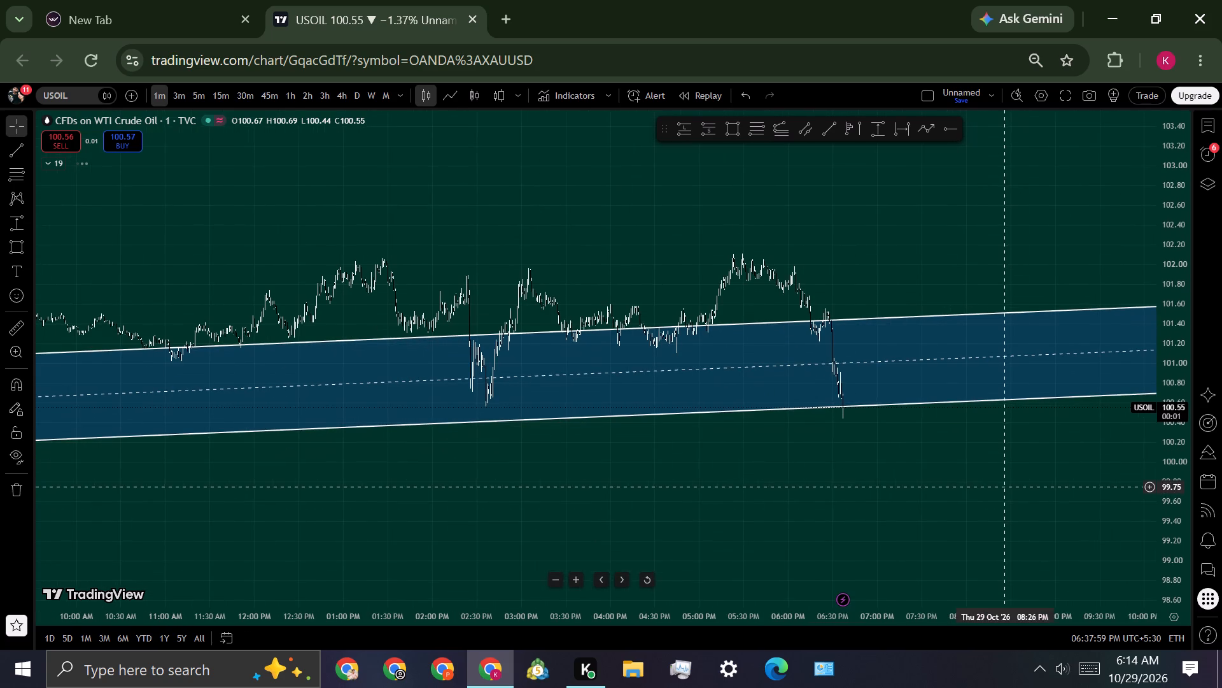
drag(1190, 490, 1144, 237)
scroll(788, 571, up, 1)
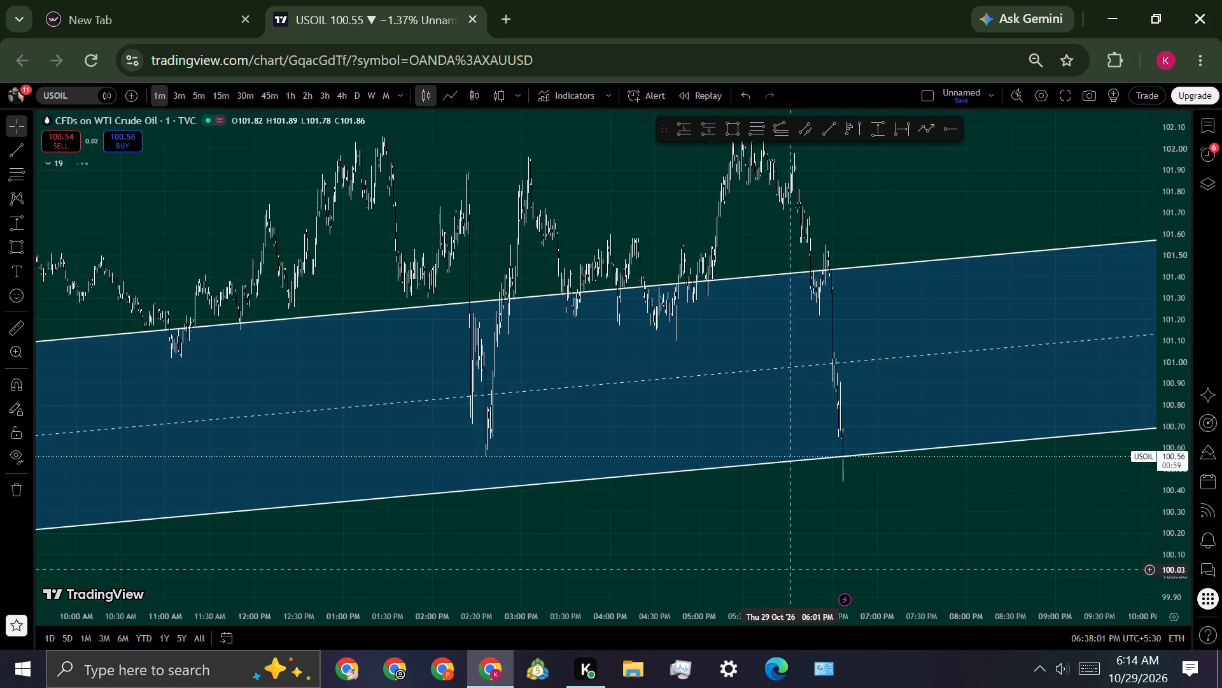
scroll(788, 571, up, 6)
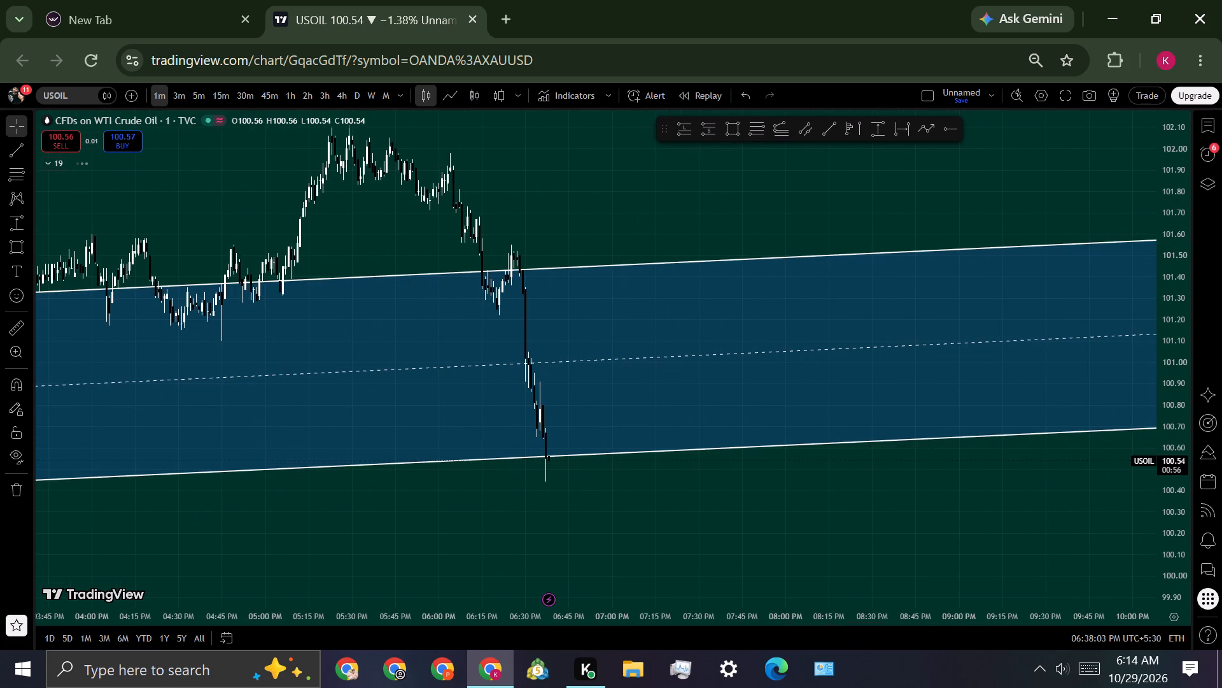
scroll(966, 550, down, 3)
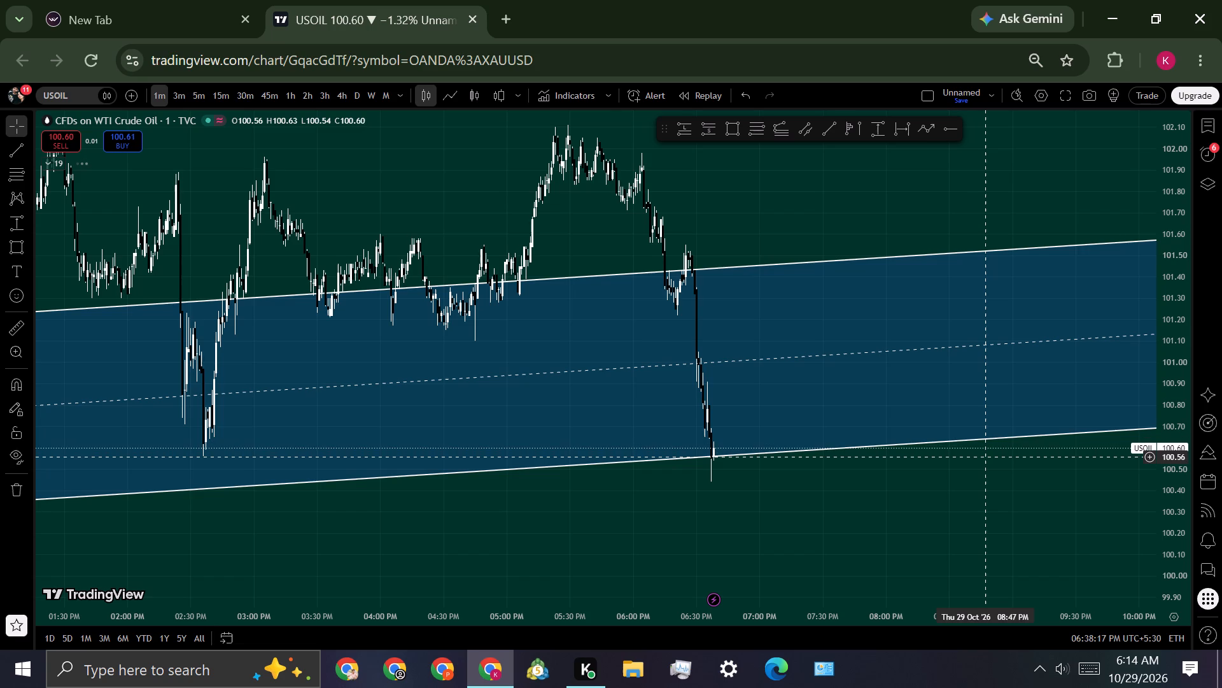
Place a white horizontal ray at 100.58 from USOIL's low at about 2:35 PM on 29 October 2026.
click(939, 131)
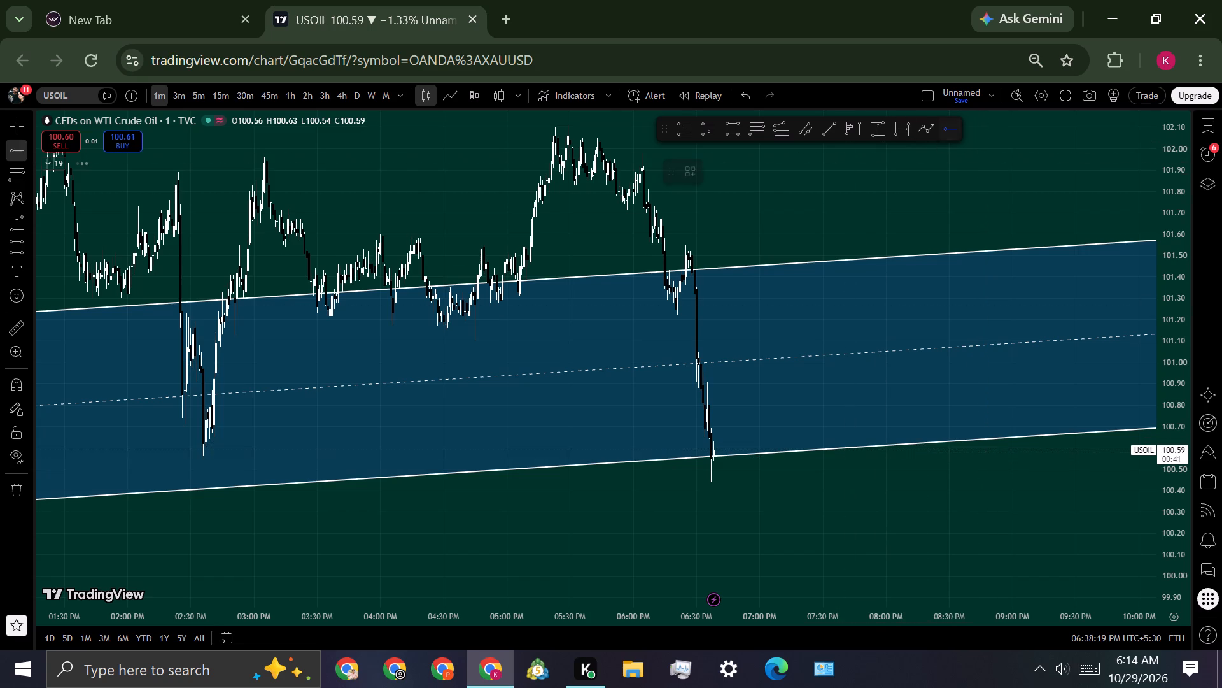
click(201, 452)
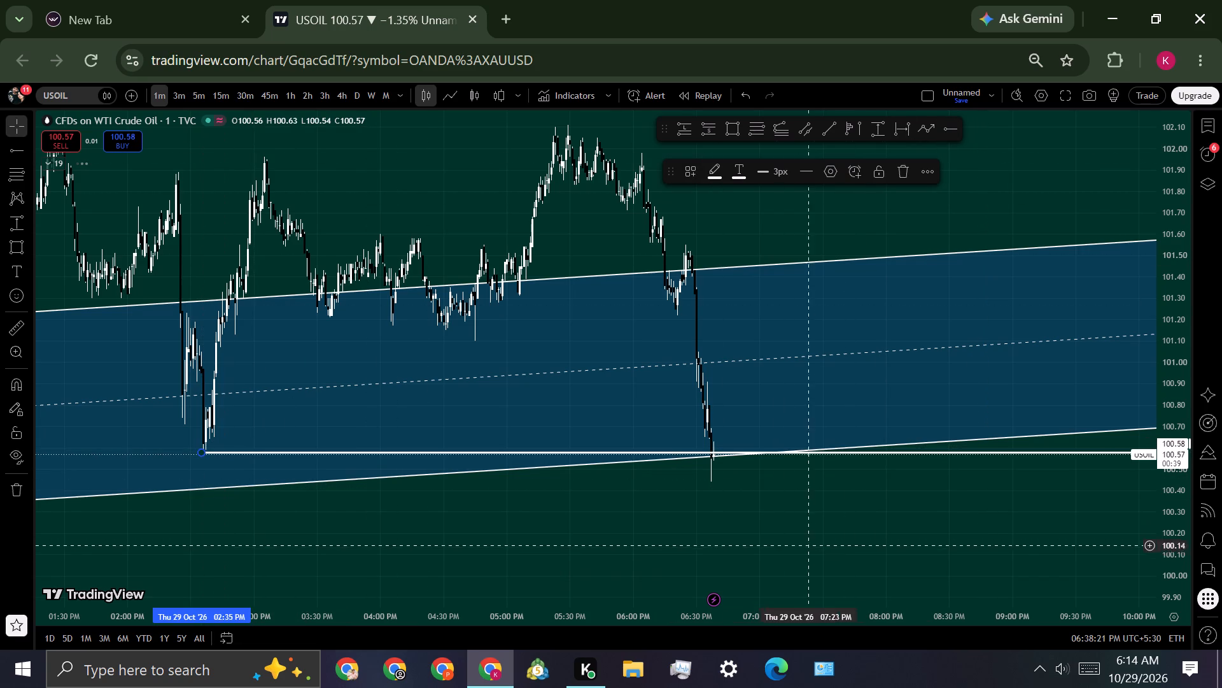
Switch USOIL to the 15-minute timeframe and examine the 100.58 ray against the rising channel.
click(225, 90)
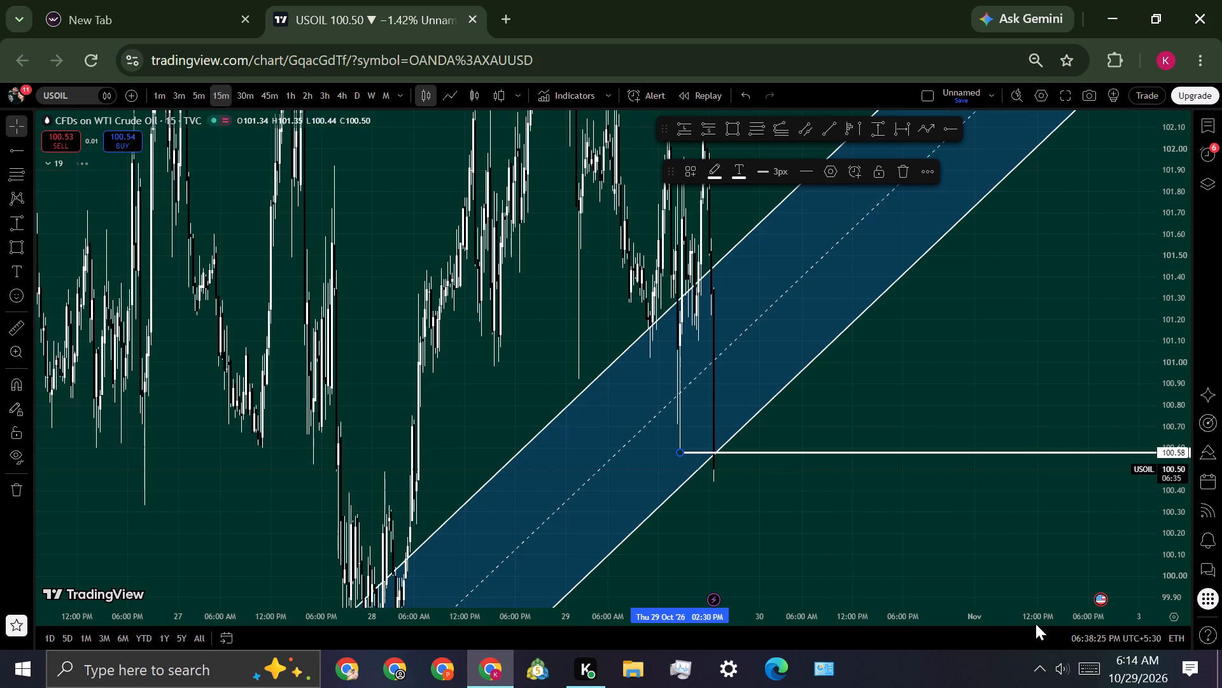
scroll(1169, 525, down, 5)
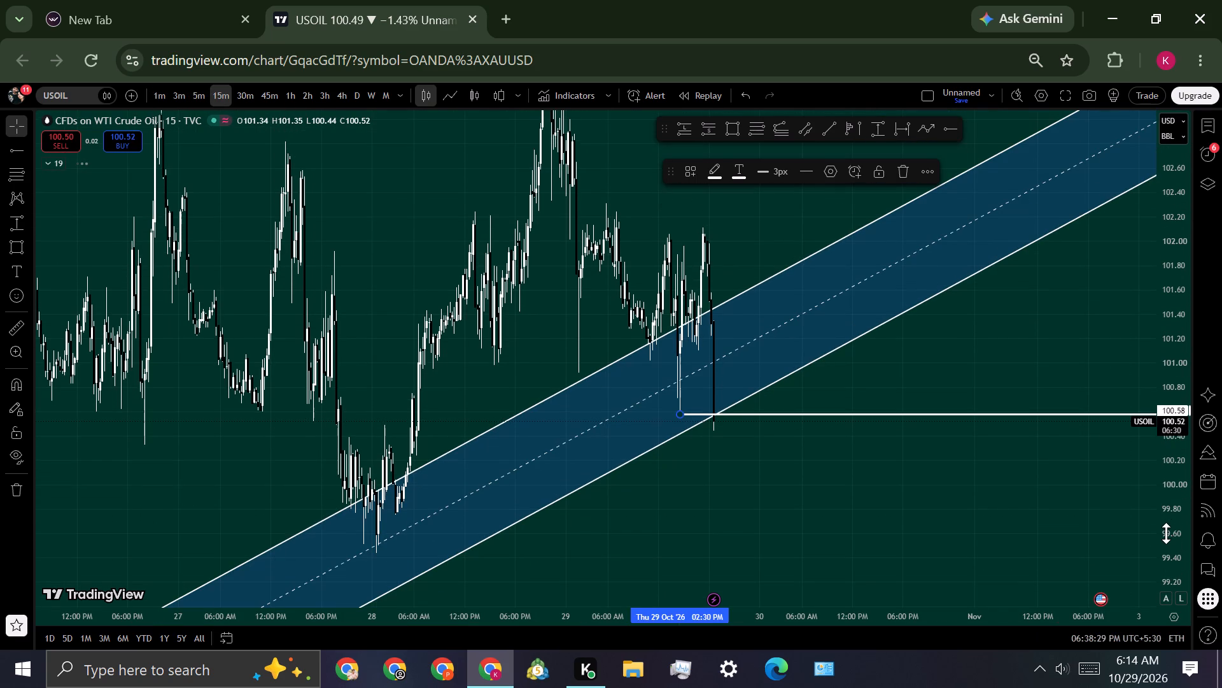
Load XAUUSD from the watchlist and examine its 15-minute liquidity levels and zones around 29 October 2026.
click(1202, 117)
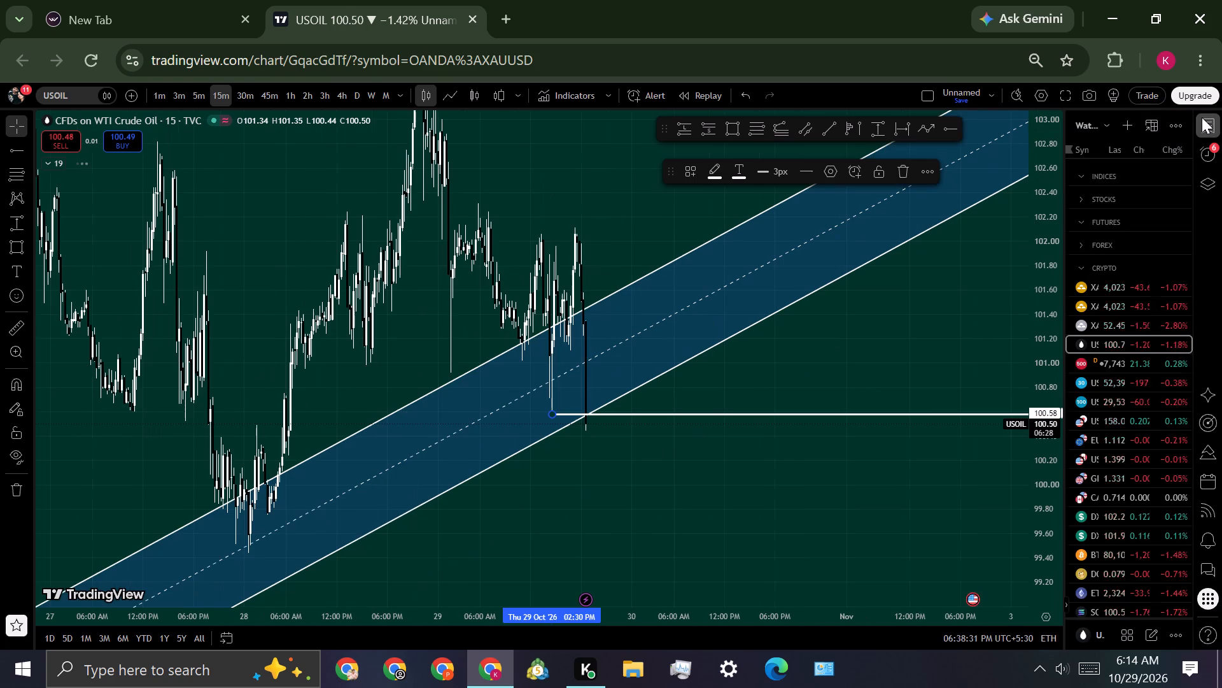
click(1118, 285)
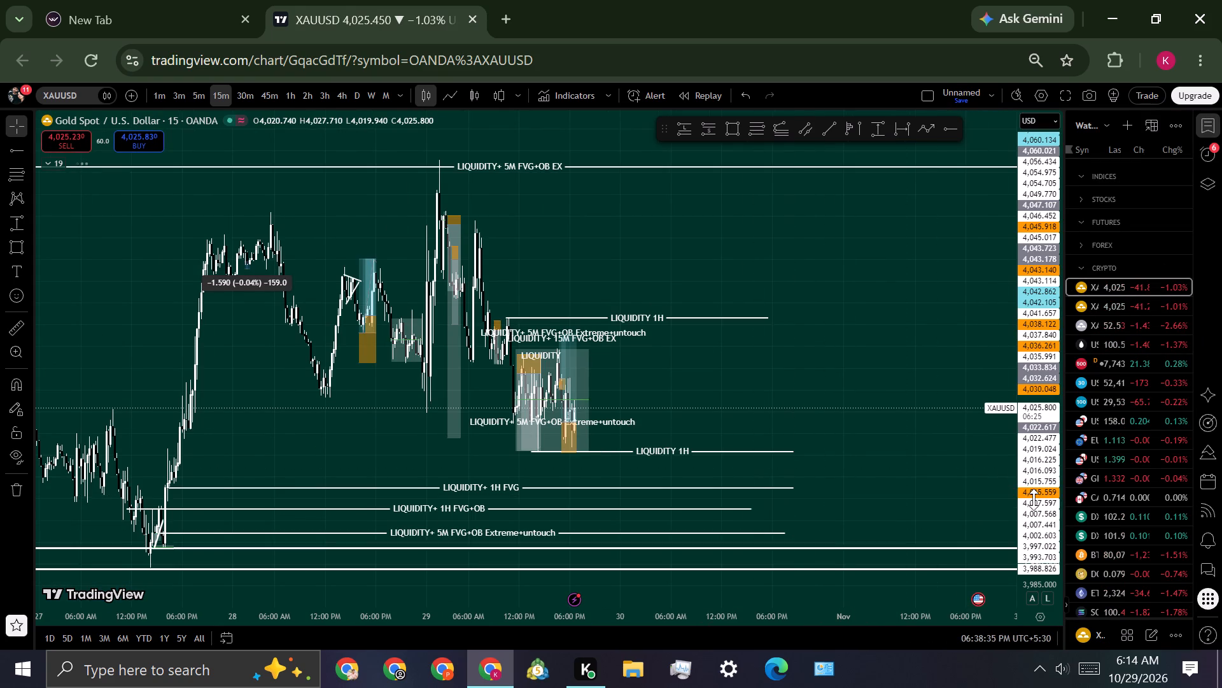
drag(1034, 499, 1015, 326)
scroll(736, 439, up, 7)
drag(427, 387, 441, 391)
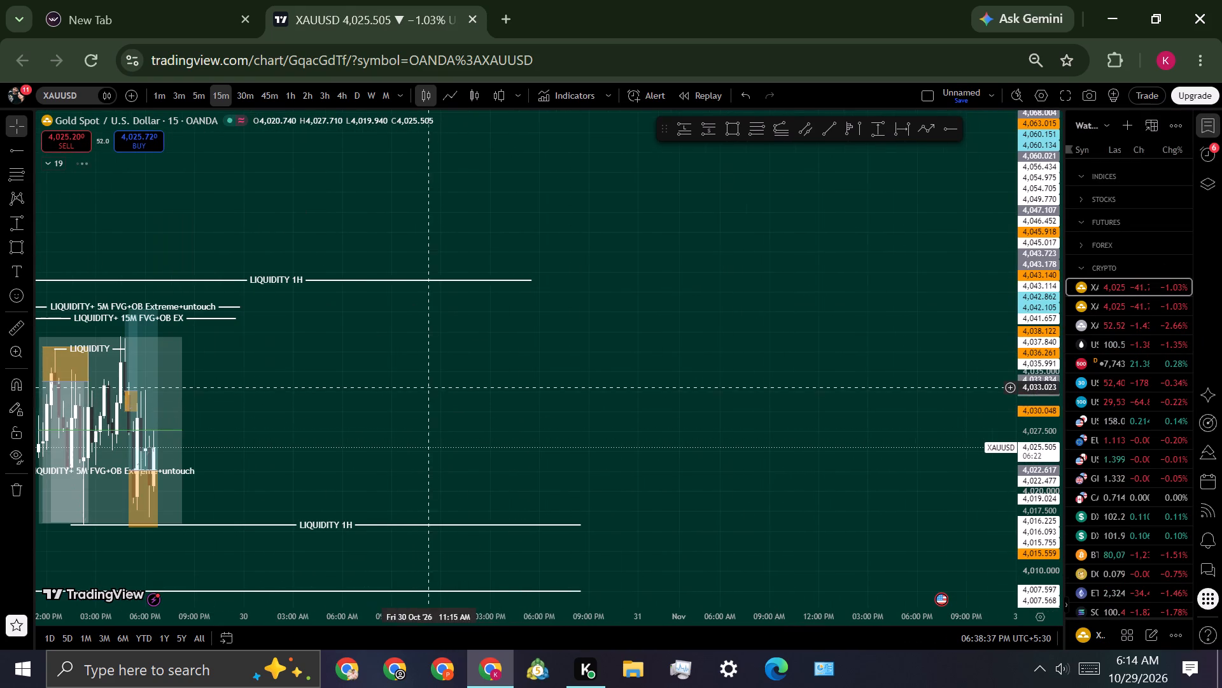
drag(441, 391, 989, 404)
Switch XAUUSD to the 3-minute timeframe and examine the 29 October range, order-block zones and surrounding liquidity lines.
click(182, 97)
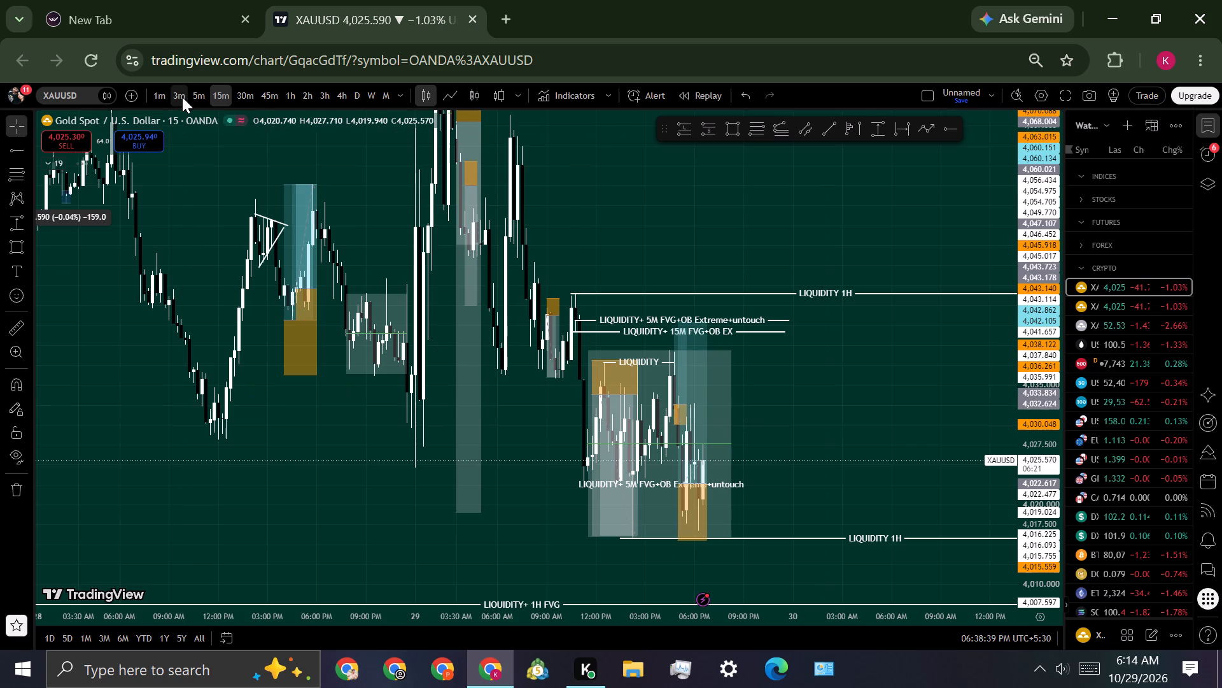
drag(1042, 501, 1042, 501)
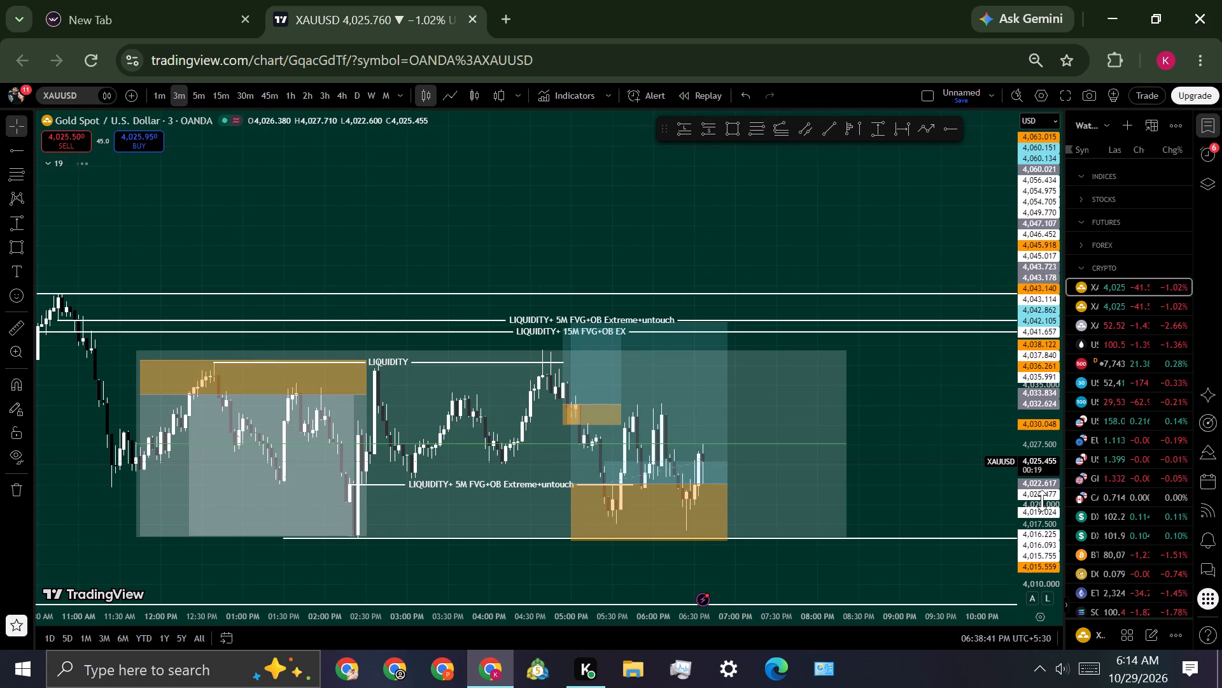
drag(1042, 501, 1040, 410)
scroll(970, 455, down, 2)
drag(923, 548, 903, 389)
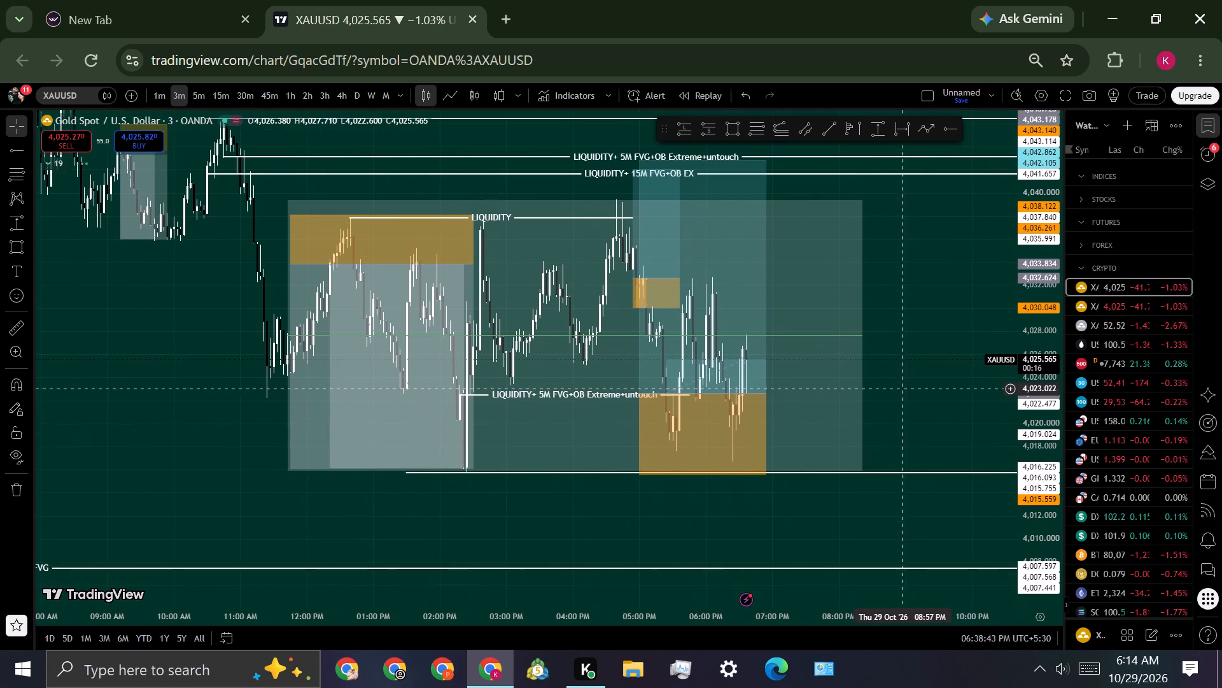
scroll(853, 470, up, 2)
scroll(1034, 460, down, 1)
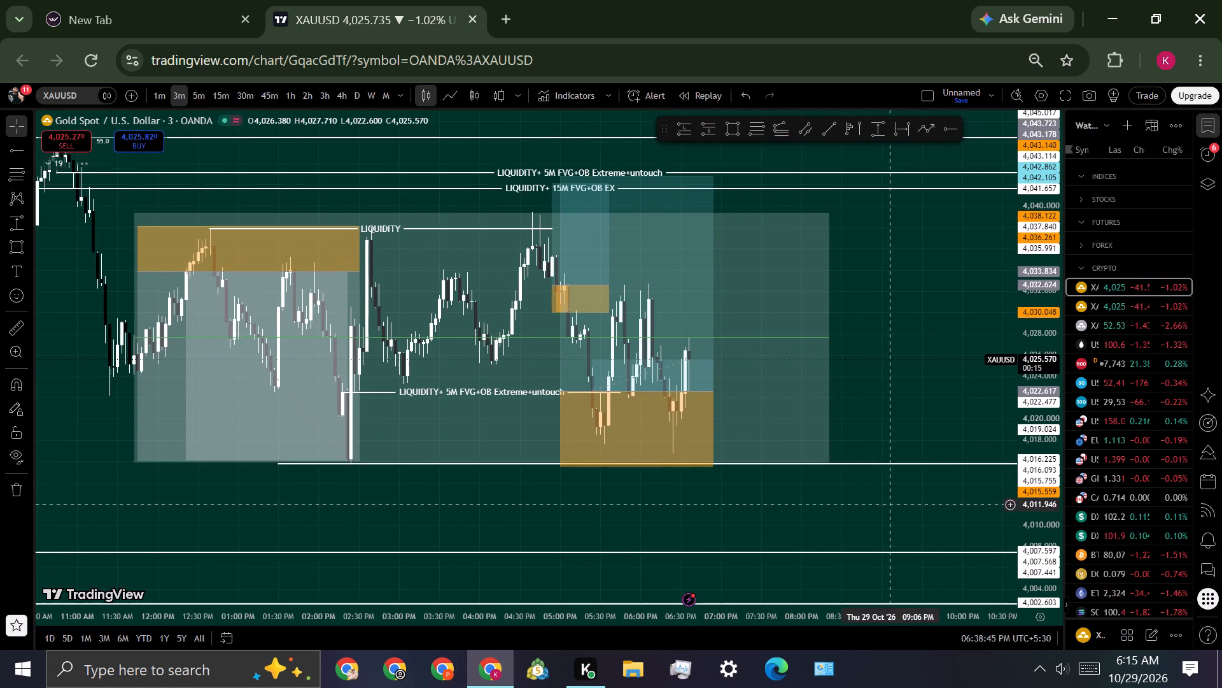
scroll(885, 505, up, 2)
scroll(1033, 467, down, 1)
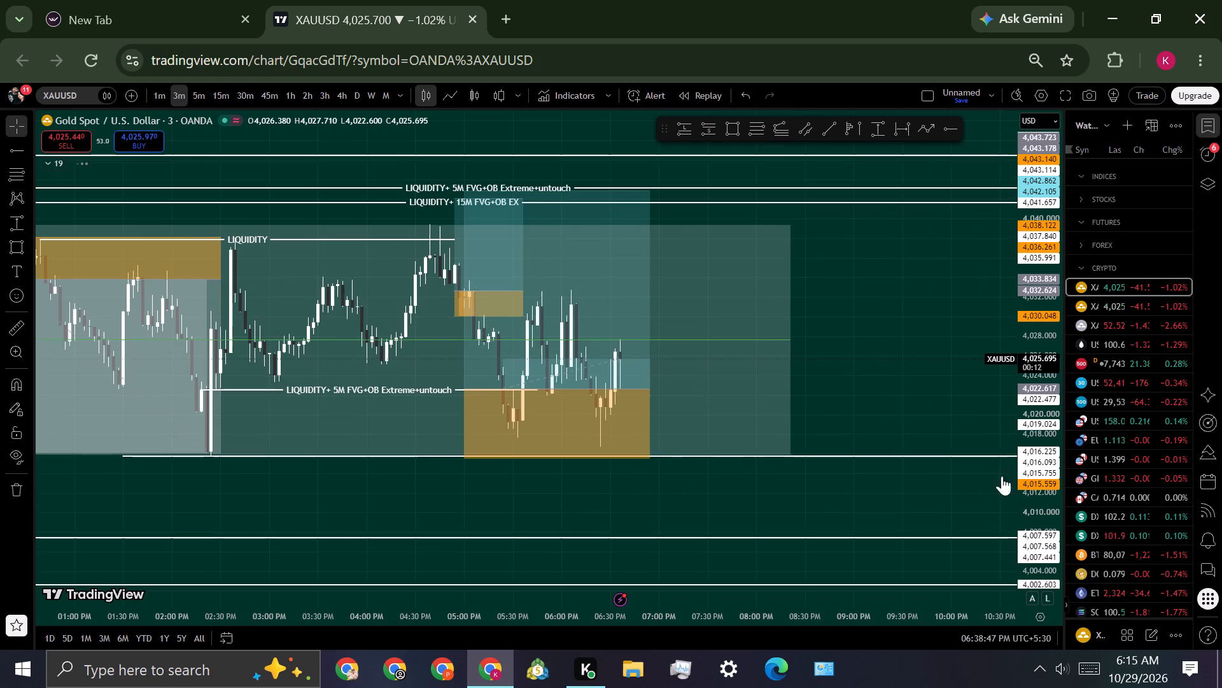
scroll(1002, 476, down, 2)
drag(842, 506, 810, 577)
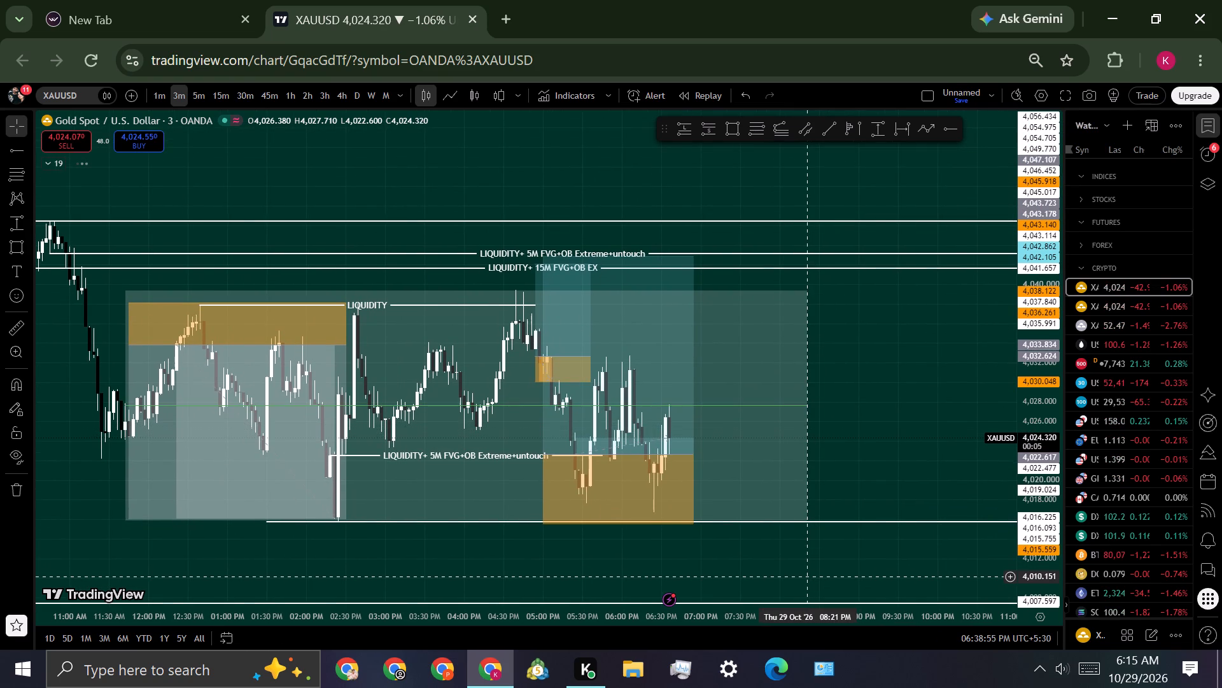
Extend the large teal-and-orange position zone on XAUUSD's 3-minute chart to about 7:10 PM on 29 October 2026.
drag(694, 450, 711, 449)
click(913, 444)
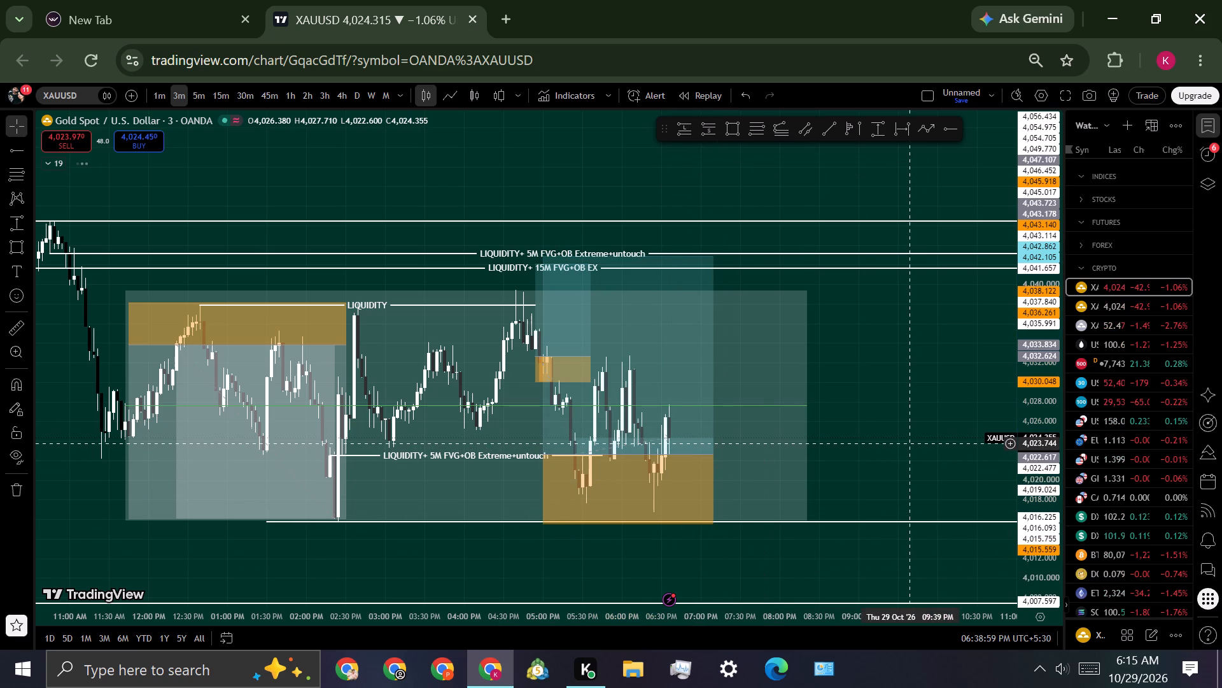
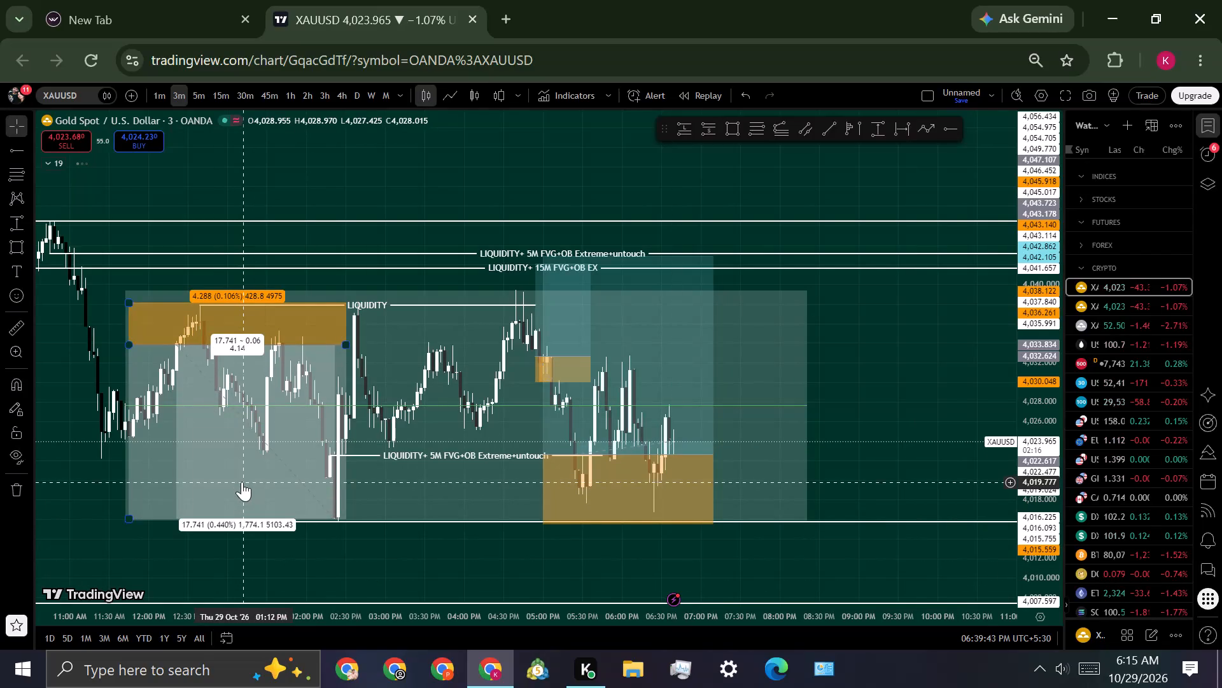
Extend the large teal-and-orange position zone on XAUUSD's 3-minute chart to about 7:27 PM on 29 October 2026.
scroll(560, 572, down, 3)
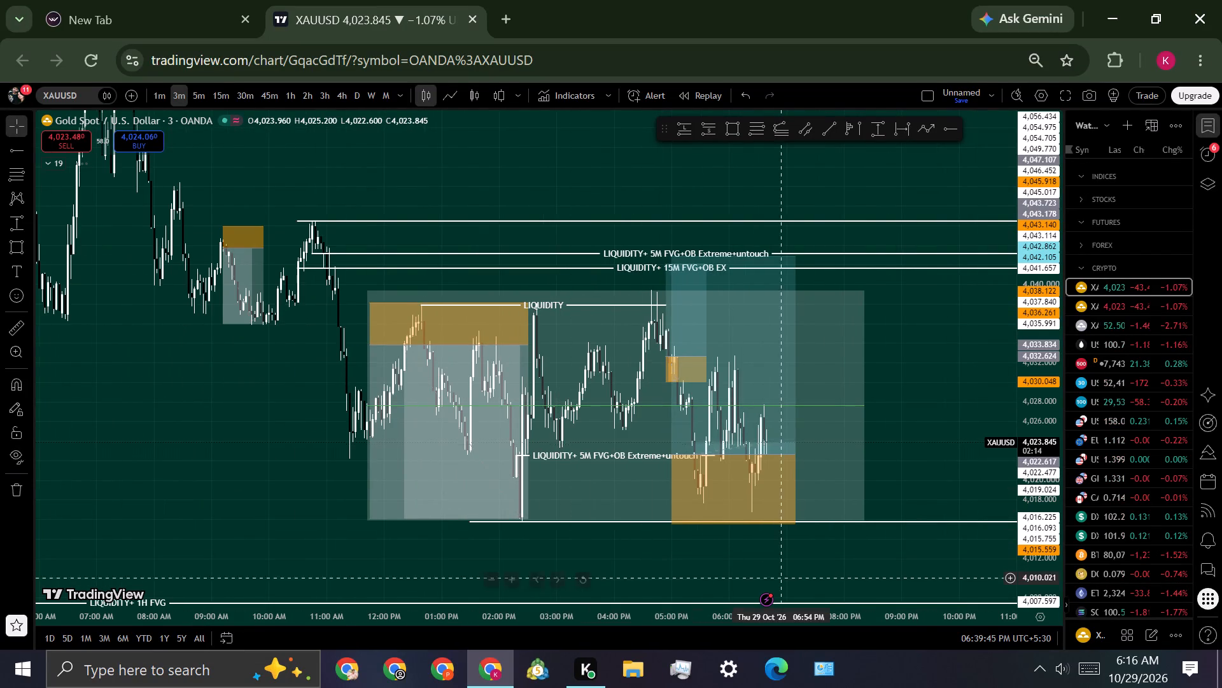
scroll(789, 593, up, 2)
drag(808, 577, 767, 573)
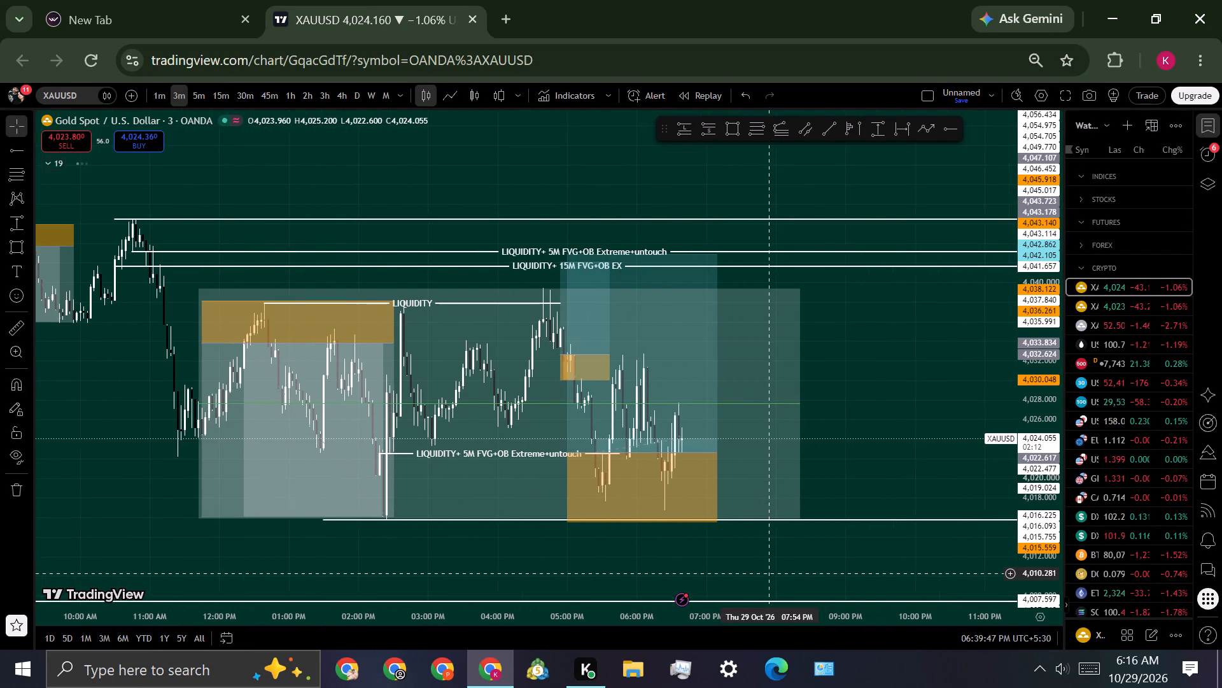
drag(767, 573, 700, 580)
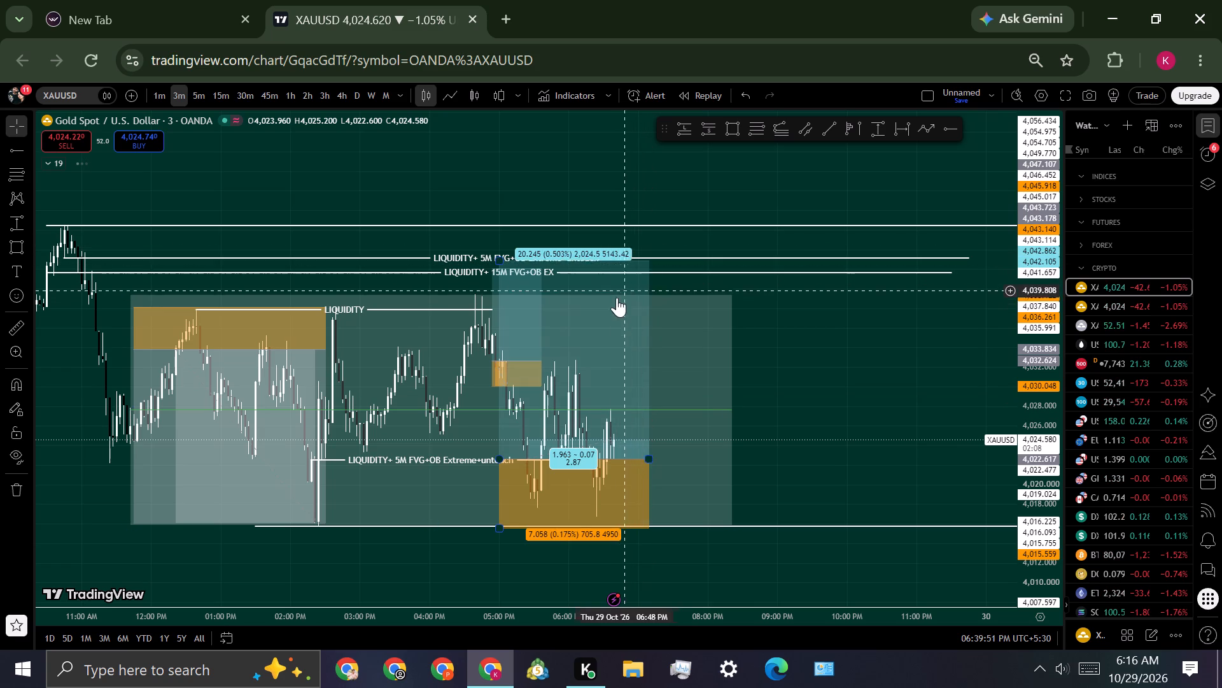
drag(652, 461, 668, 461)
click(816, 413)
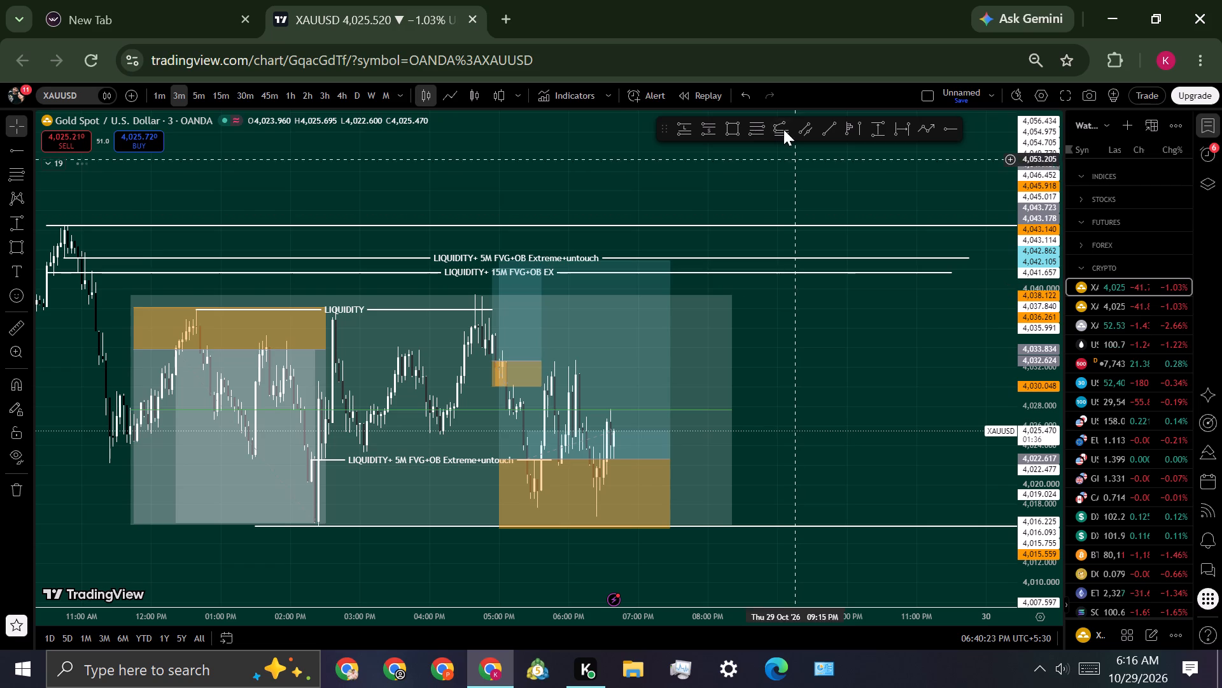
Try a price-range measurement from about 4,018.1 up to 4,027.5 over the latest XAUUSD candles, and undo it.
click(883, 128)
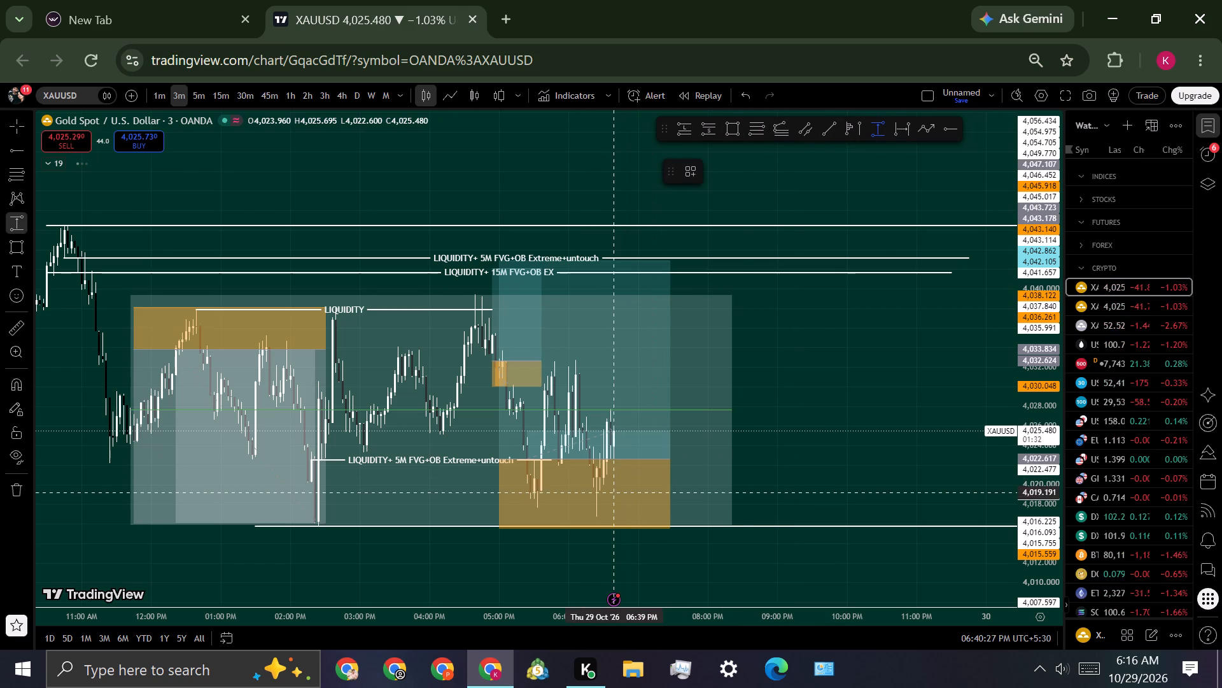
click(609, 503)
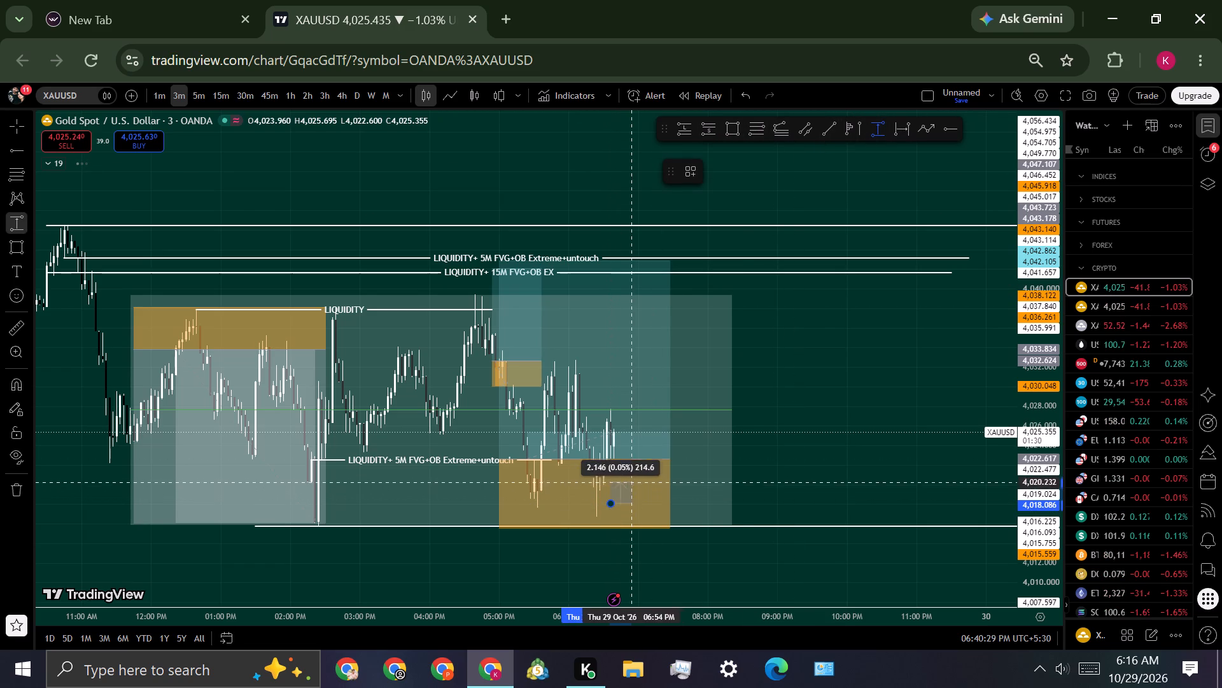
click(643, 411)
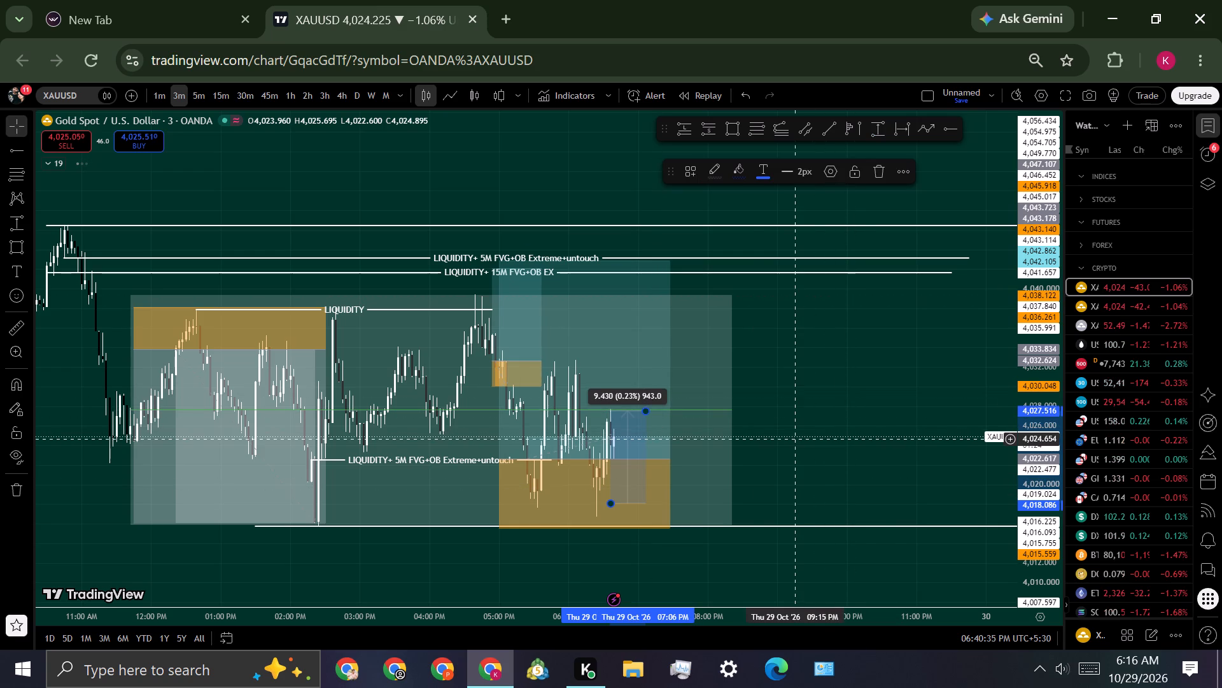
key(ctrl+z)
Draw a narrow falling parallel channel from the 4:45 PM high near 4,039.3 to about 4,016 at 9:24 PM.
scroll(1018, 448, down, 1)
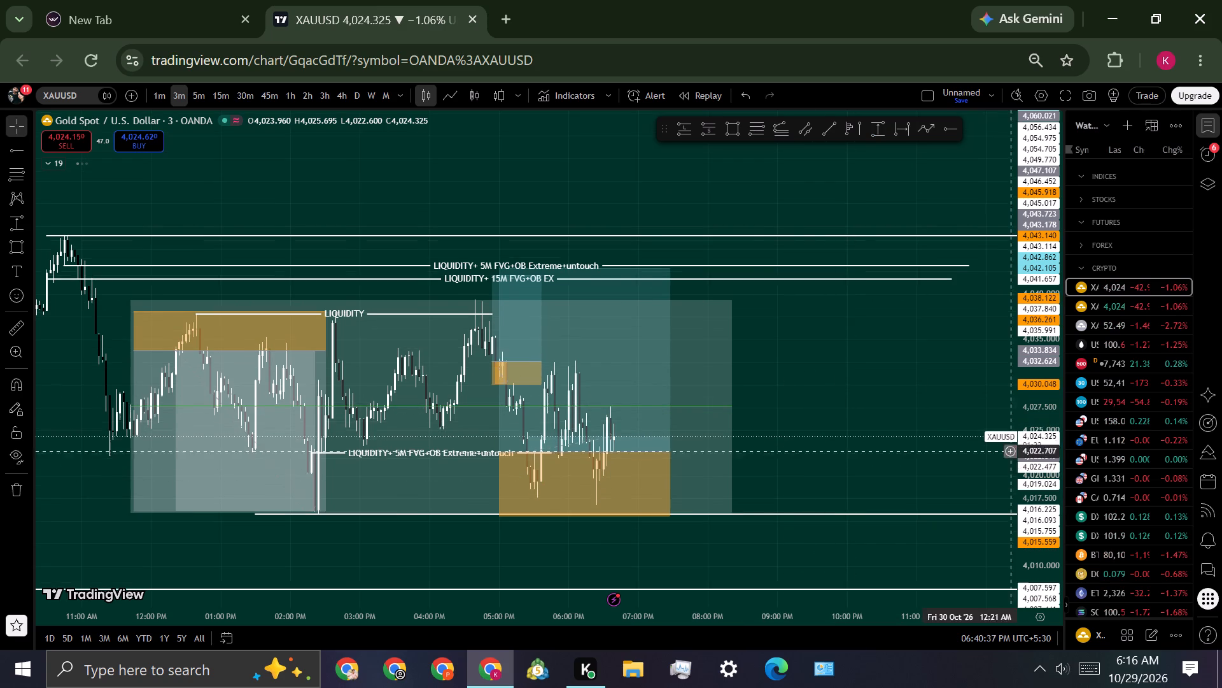
scroll(983, 465, down, 1)
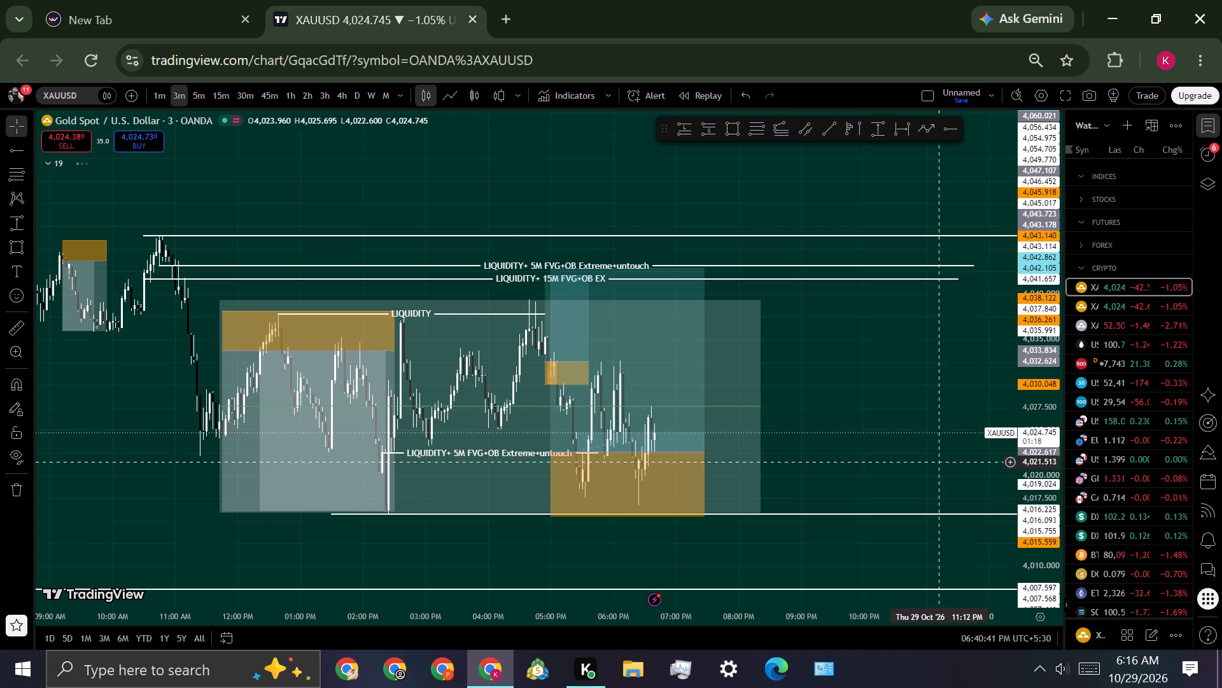
scroll(938, 450, up, 2)
click(810, 133)
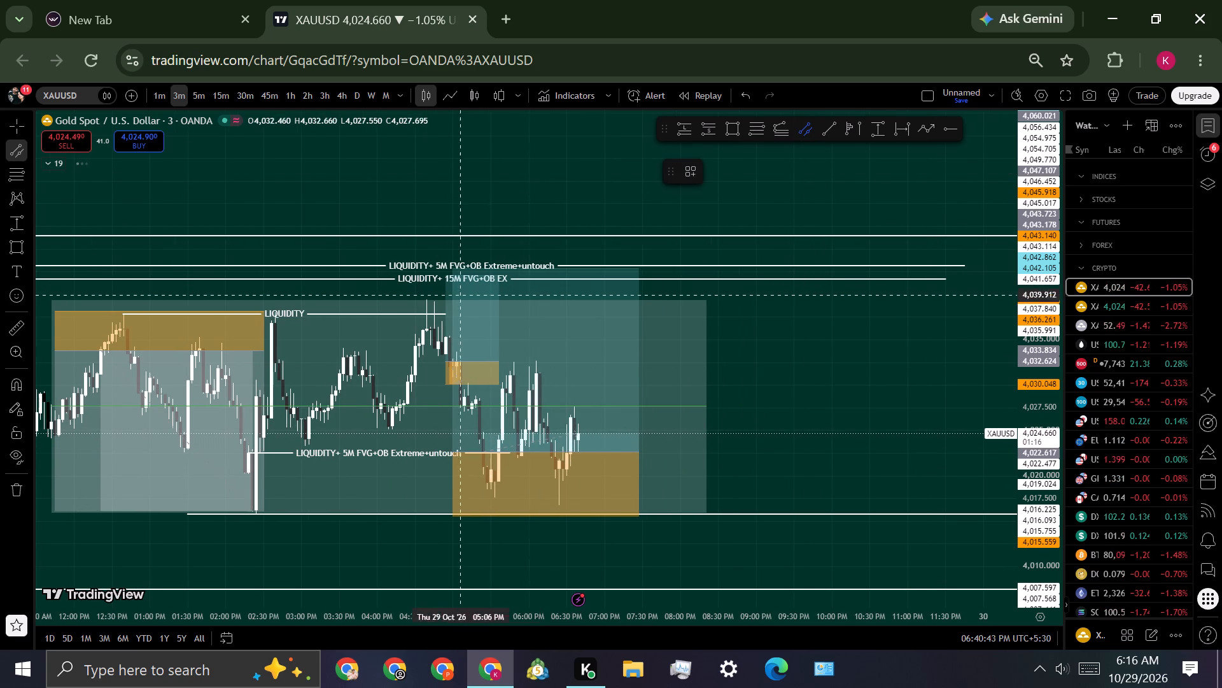
click(433, 301)
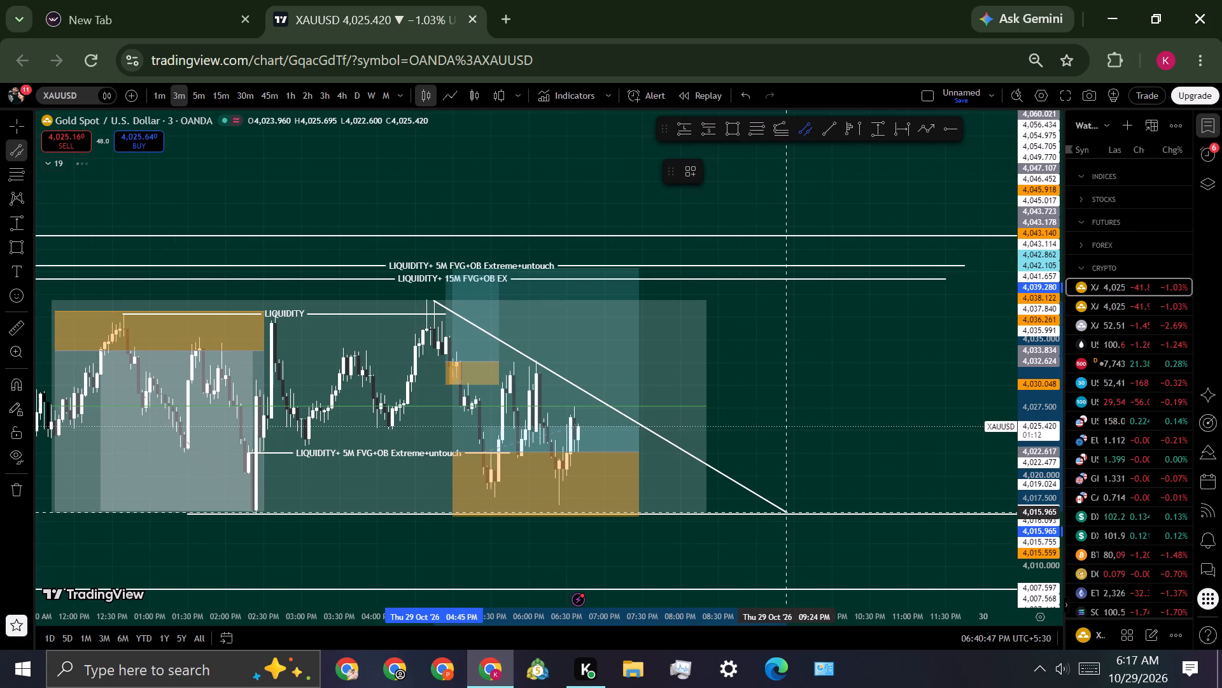
click(785, 513)
click(784, 520)
click(871, 419)
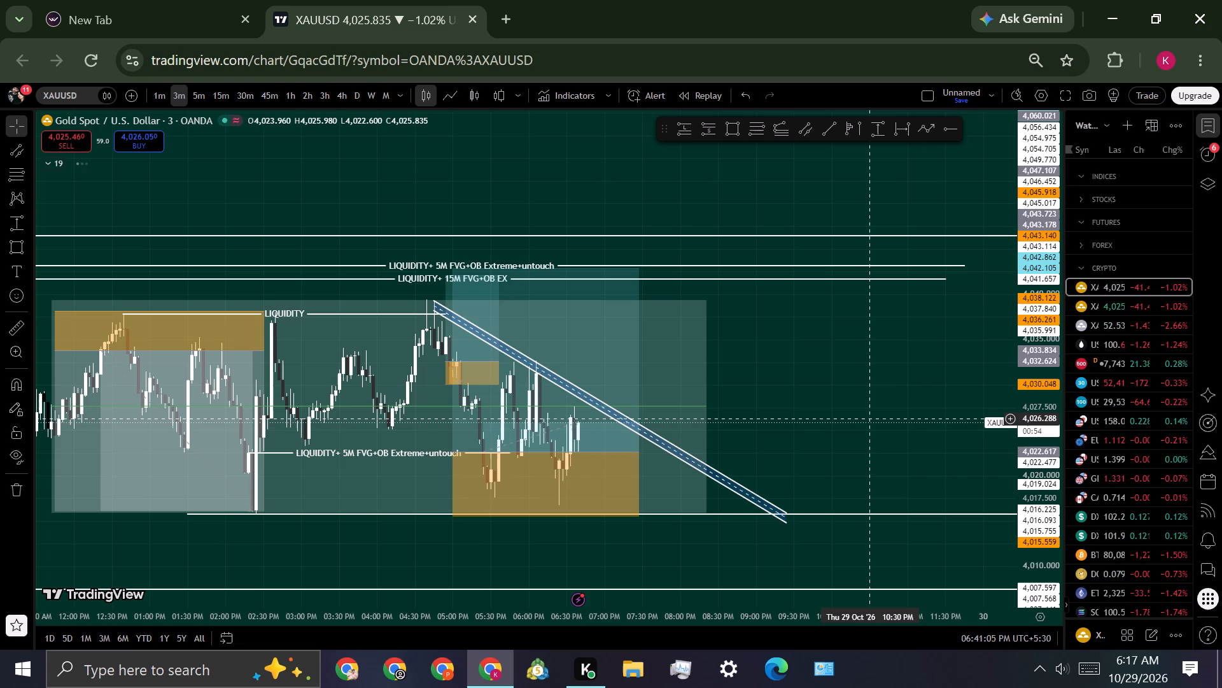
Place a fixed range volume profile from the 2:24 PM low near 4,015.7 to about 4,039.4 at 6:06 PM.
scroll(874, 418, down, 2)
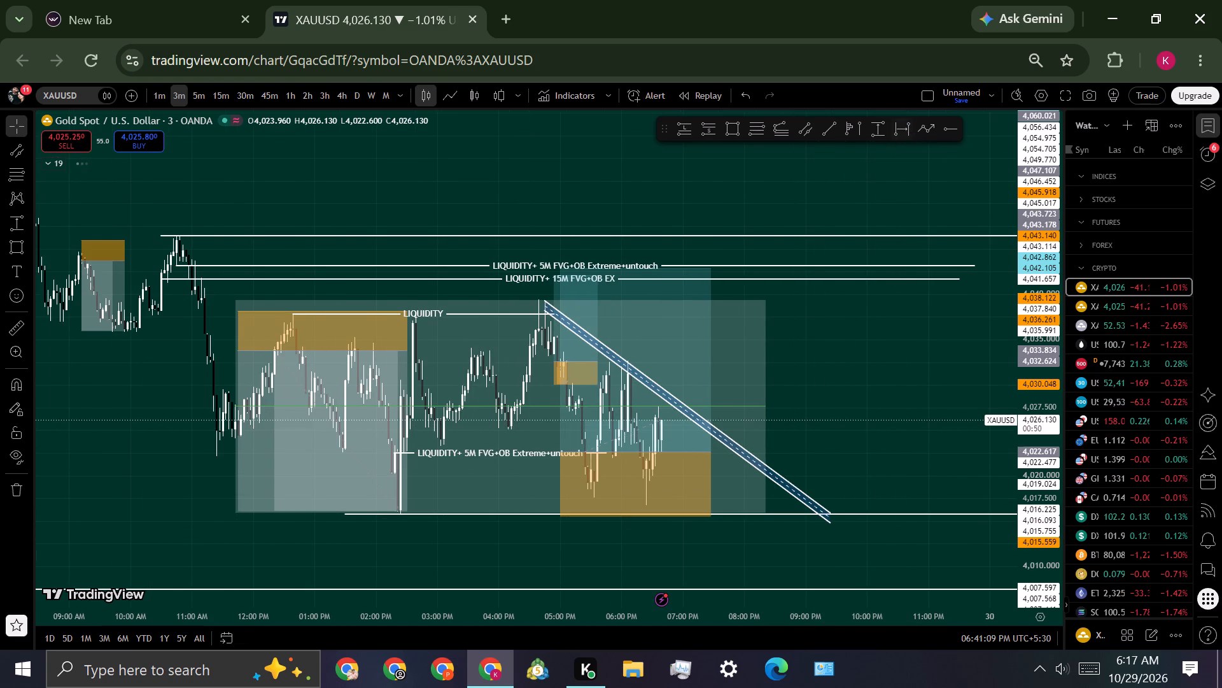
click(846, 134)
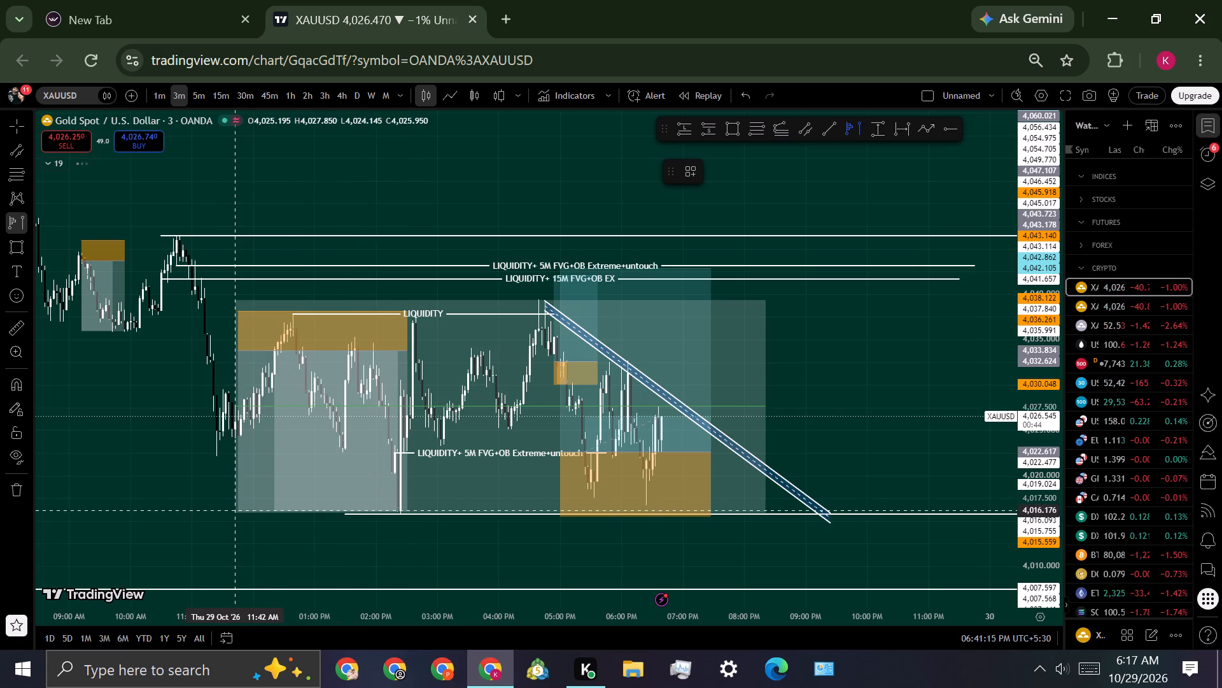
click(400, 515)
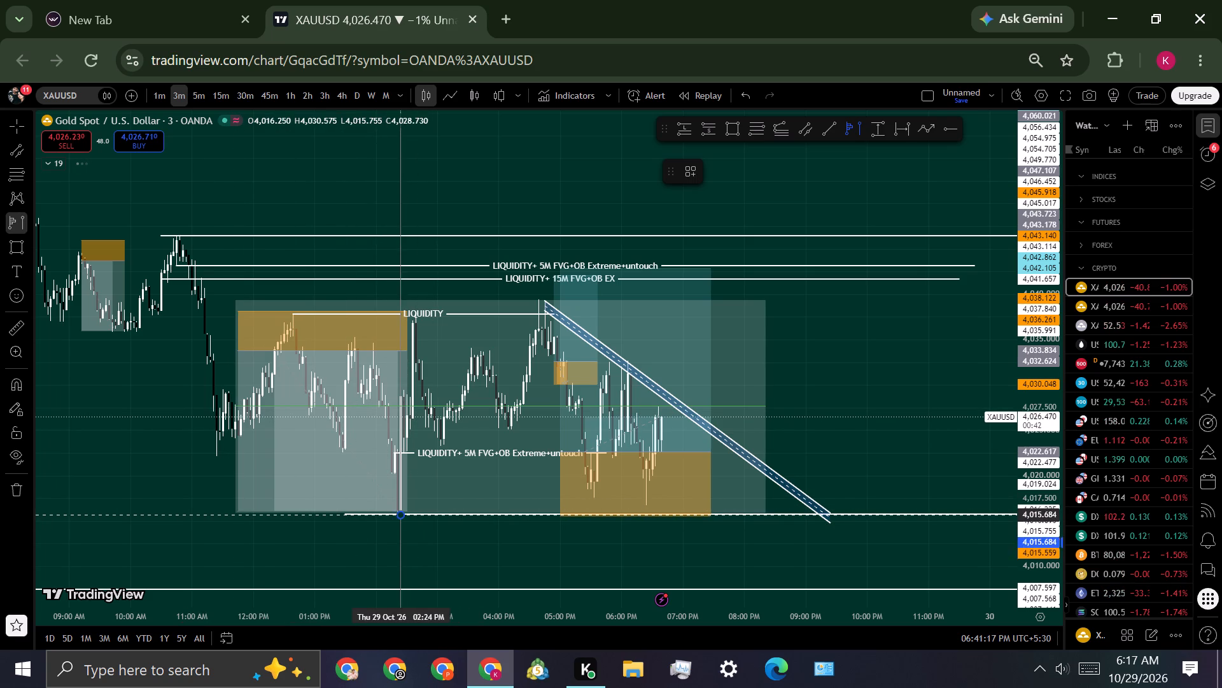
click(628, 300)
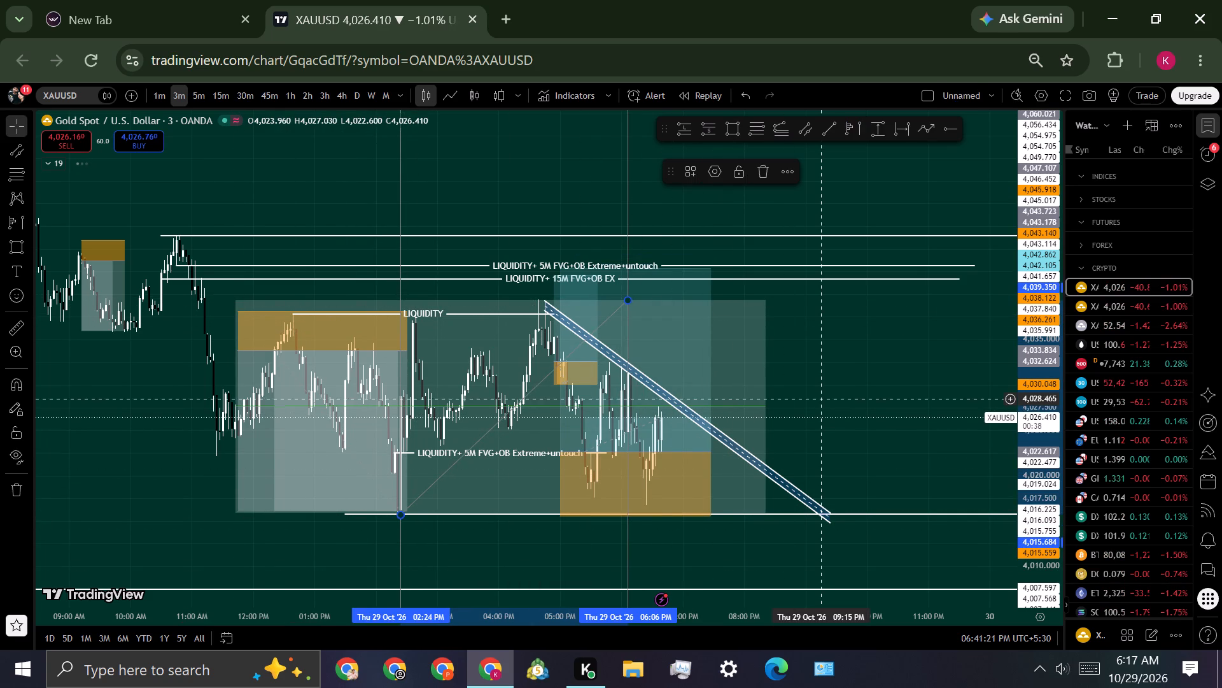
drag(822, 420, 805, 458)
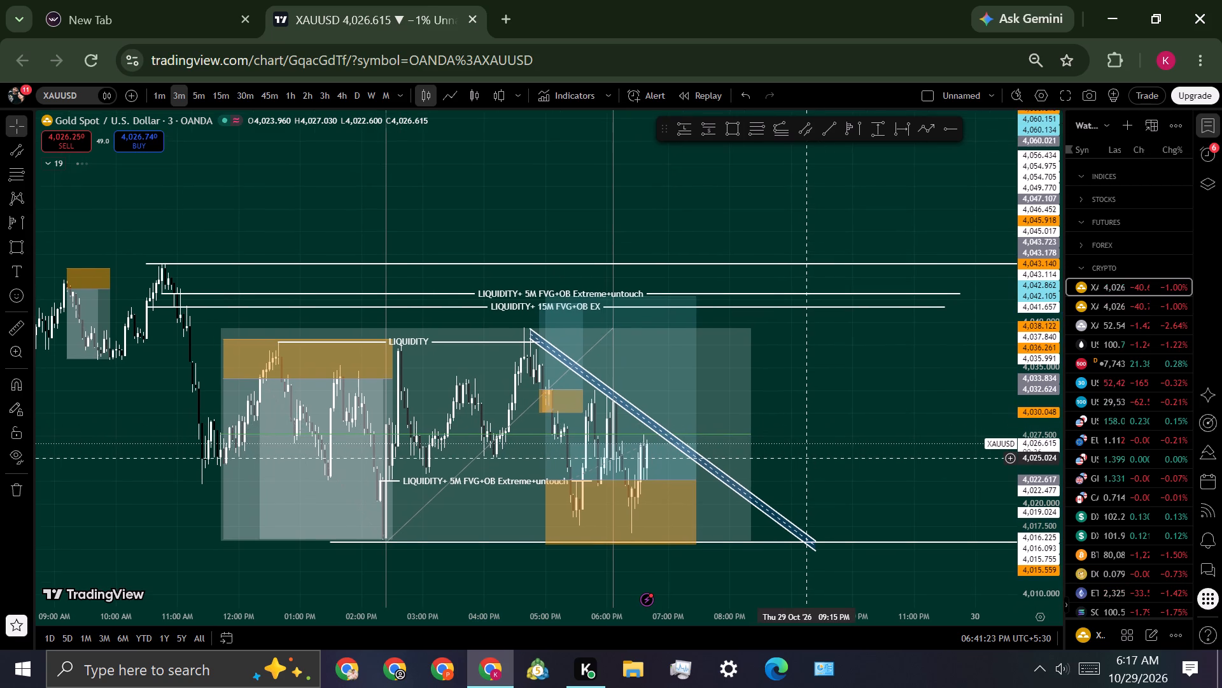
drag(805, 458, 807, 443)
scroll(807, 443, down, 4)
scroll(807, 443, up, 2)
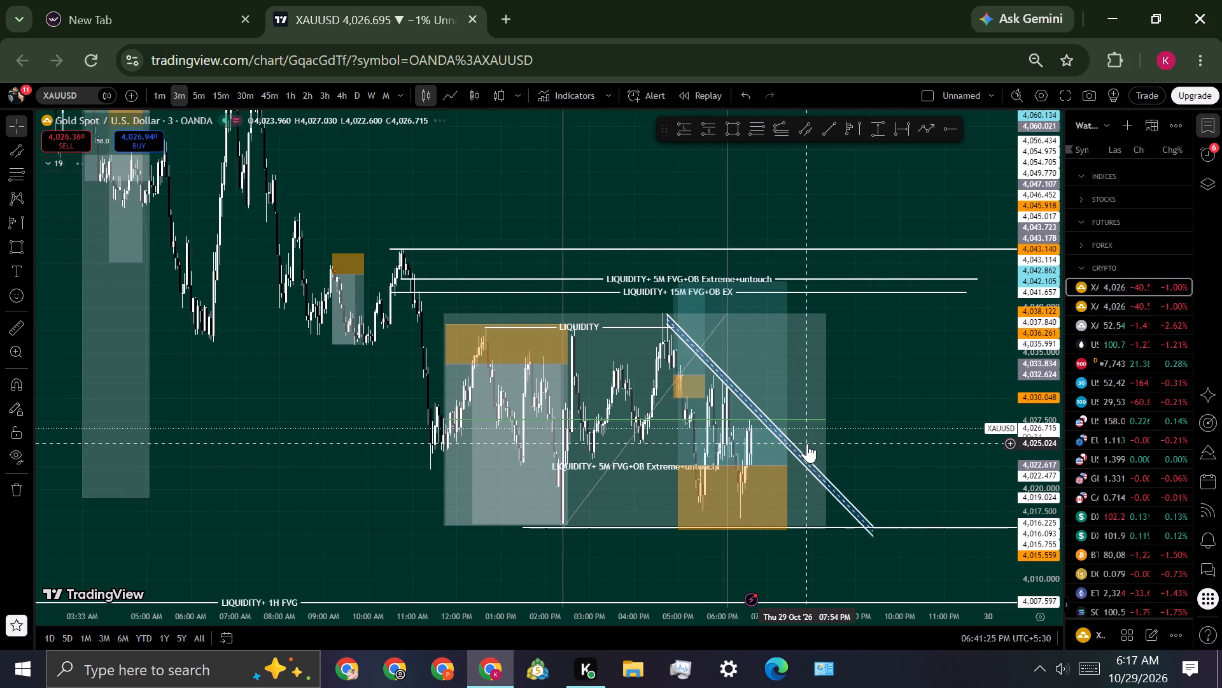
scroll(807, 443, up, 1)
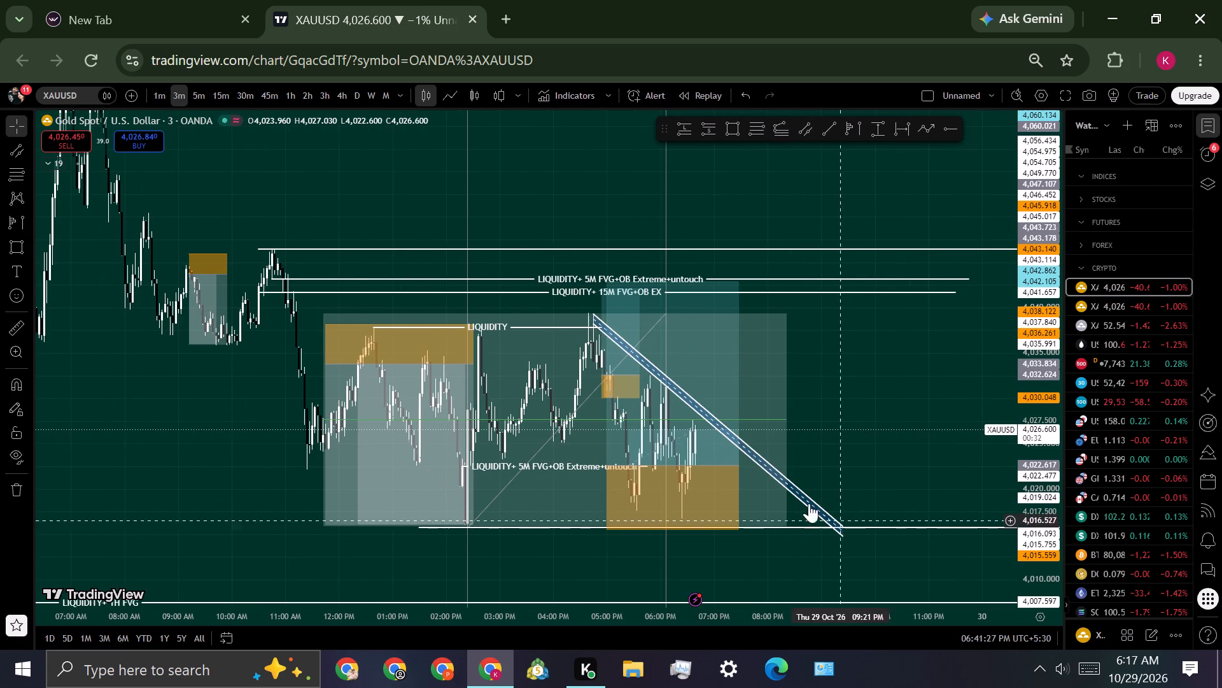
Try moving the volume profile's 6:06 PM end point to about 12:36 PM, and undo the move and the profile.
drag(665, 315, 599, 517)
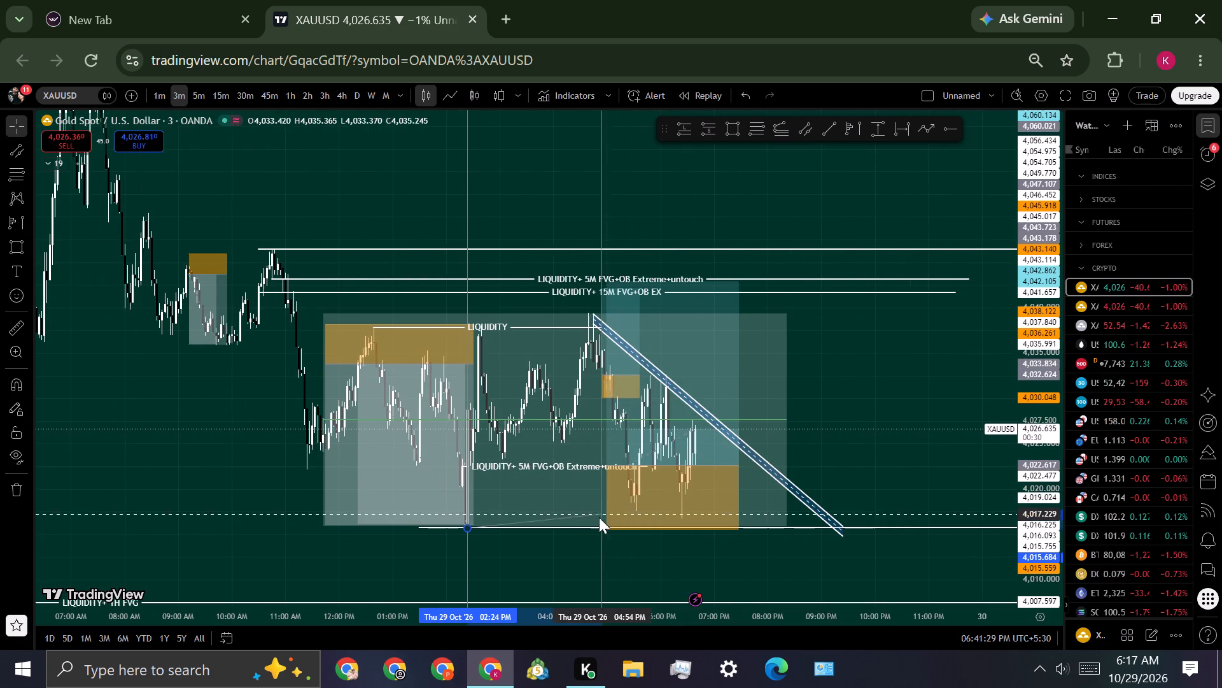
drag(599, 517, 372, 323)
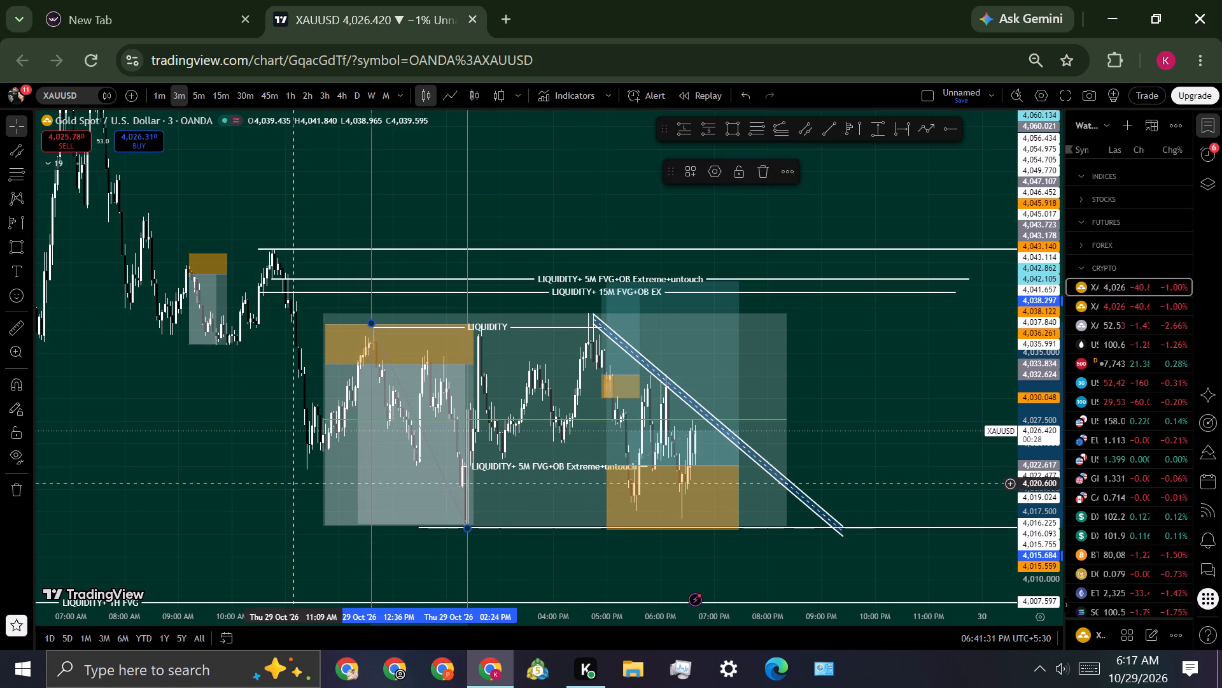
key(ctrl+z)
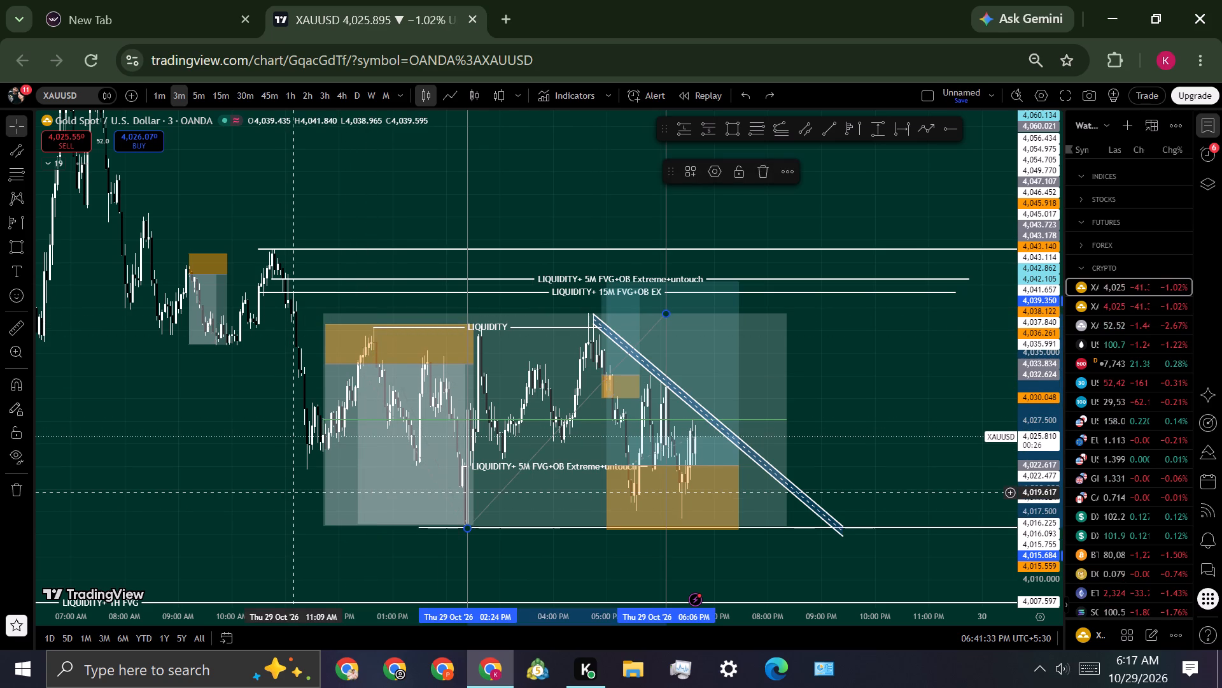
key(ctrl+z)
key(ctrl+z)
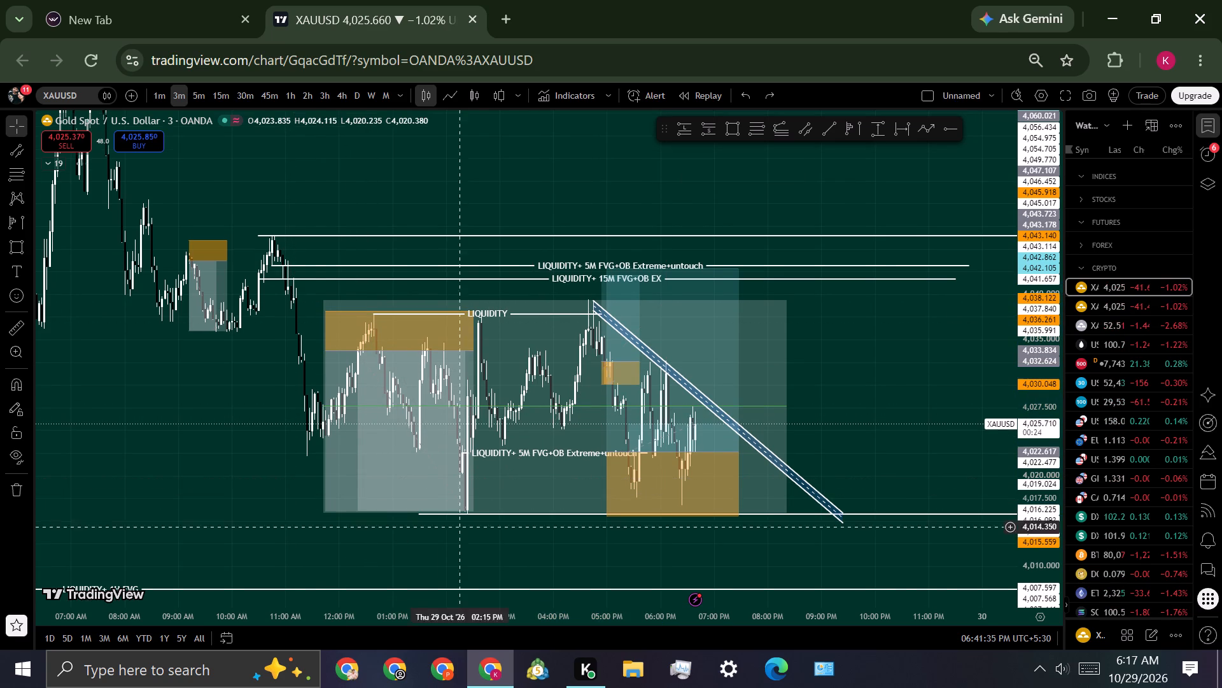
Place a fixed range volume profile from about 4,015.7 at 1:30 PM to the 4:45 PM high near 4,039.1.
scroll(1042, 436, down, 5)
scroll(985, 436, down, 4)
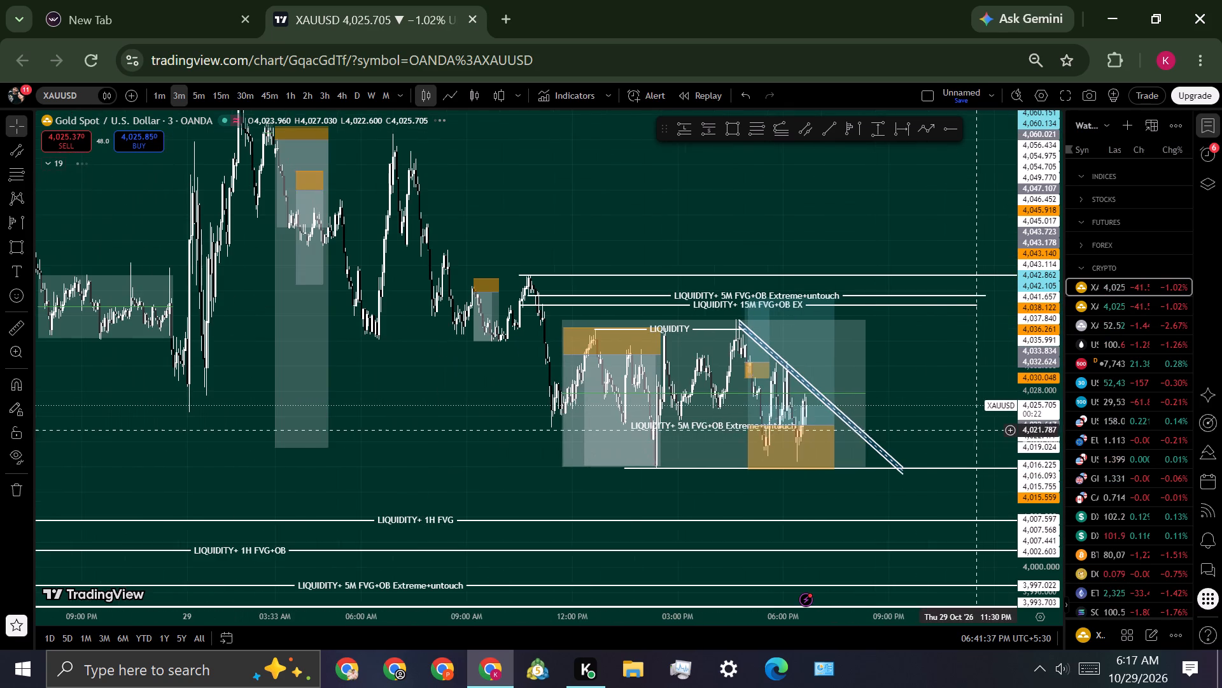
drag(972, 421, 815, 429)
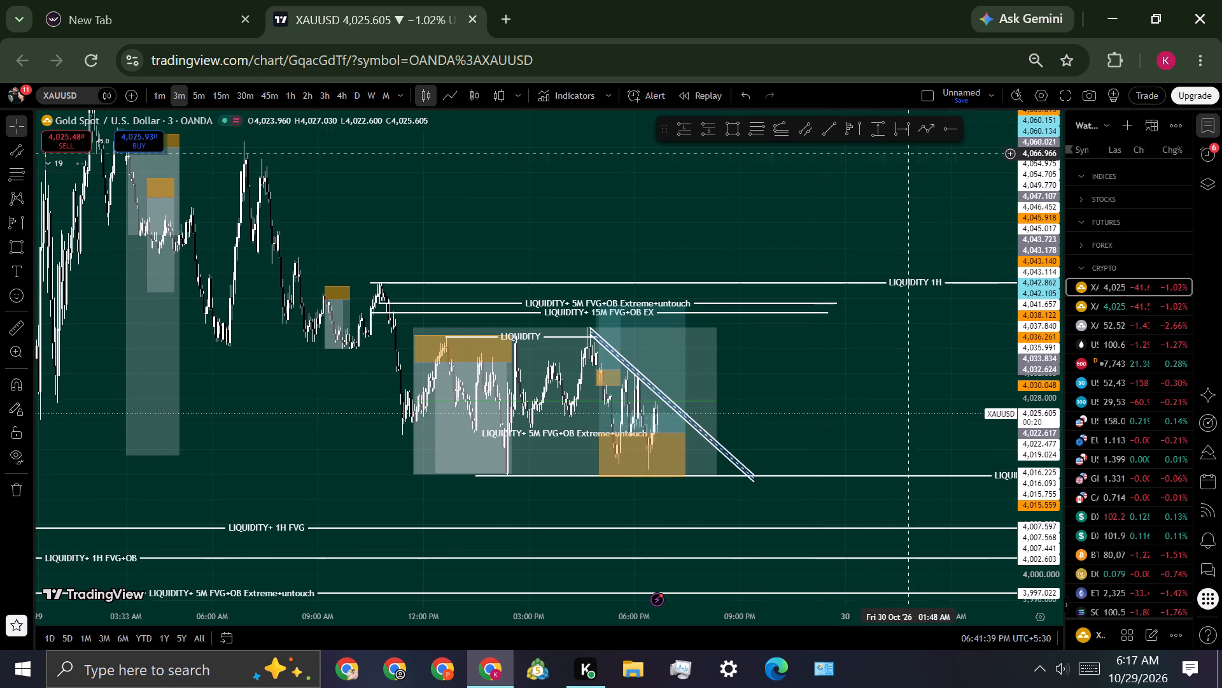
click(855, 134)
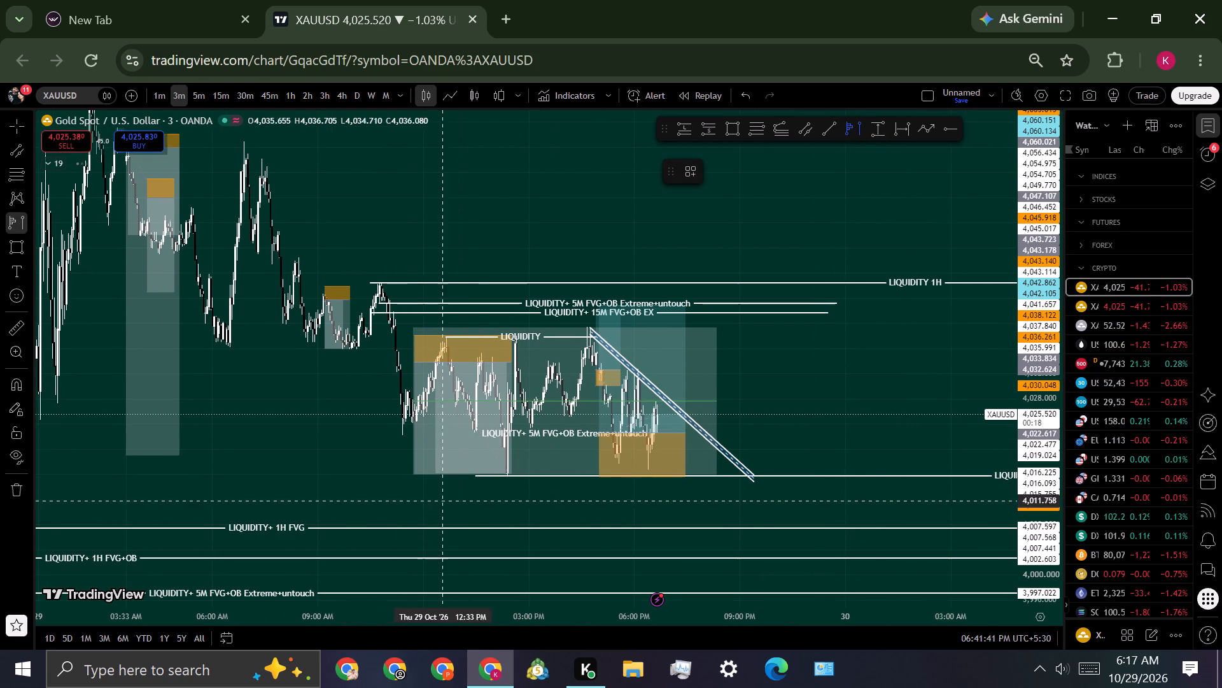
click(477, 476)
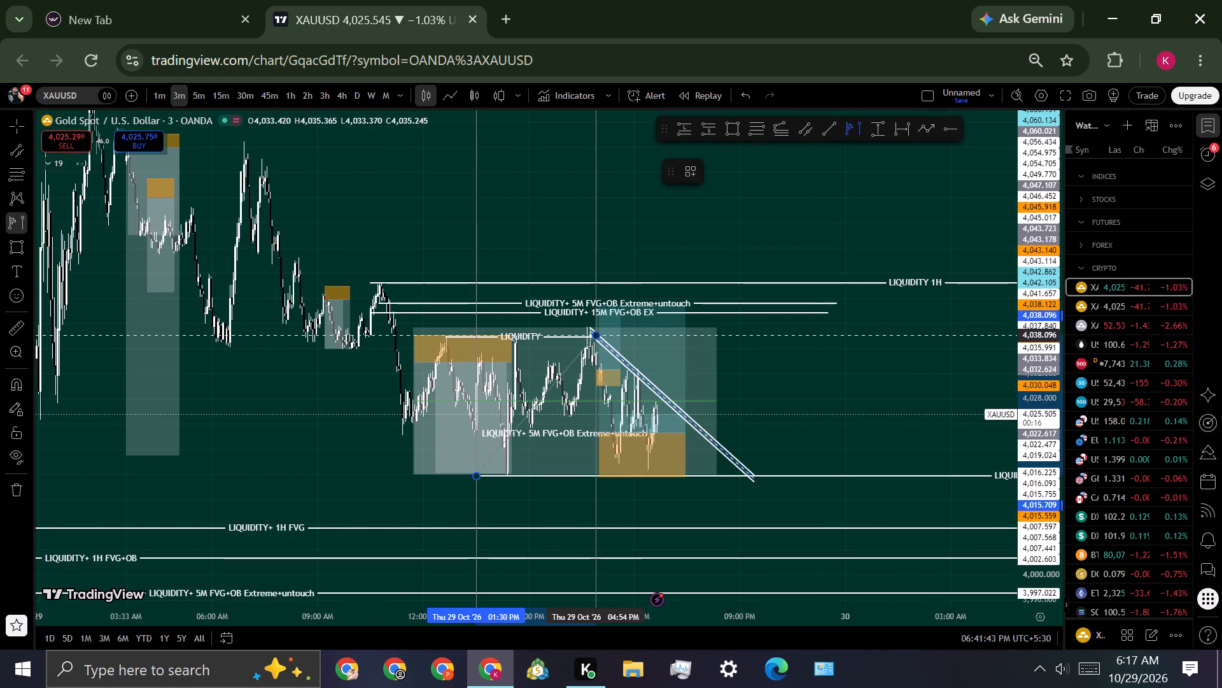
click(591, 329)
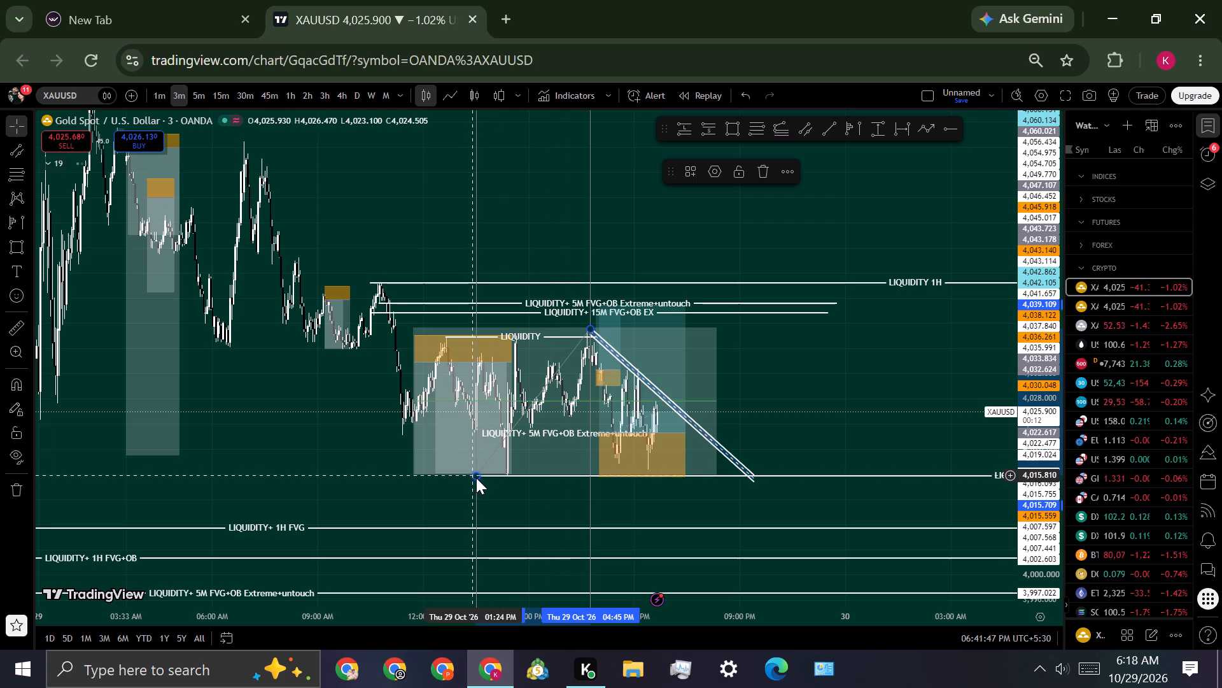
Open the fixed range volume profile's settings and examine its input and style options, including the VAH line's colour.
right_click(476, 478)
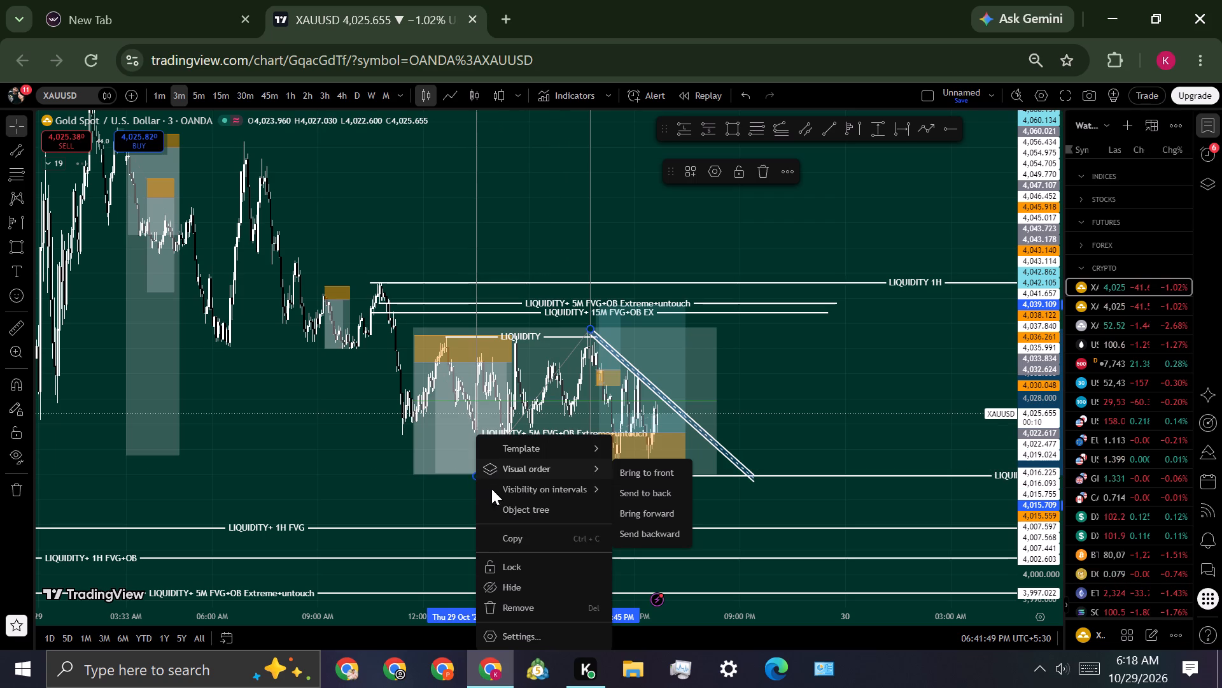
click(508, 636)
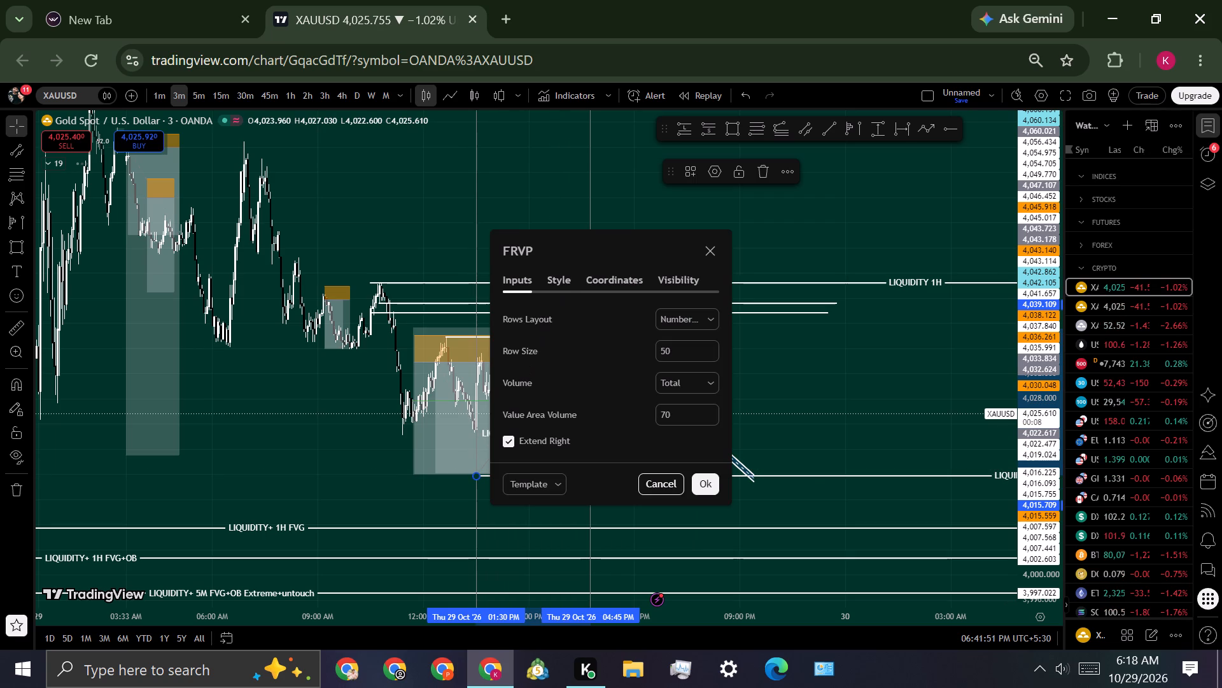
click(560, 284)
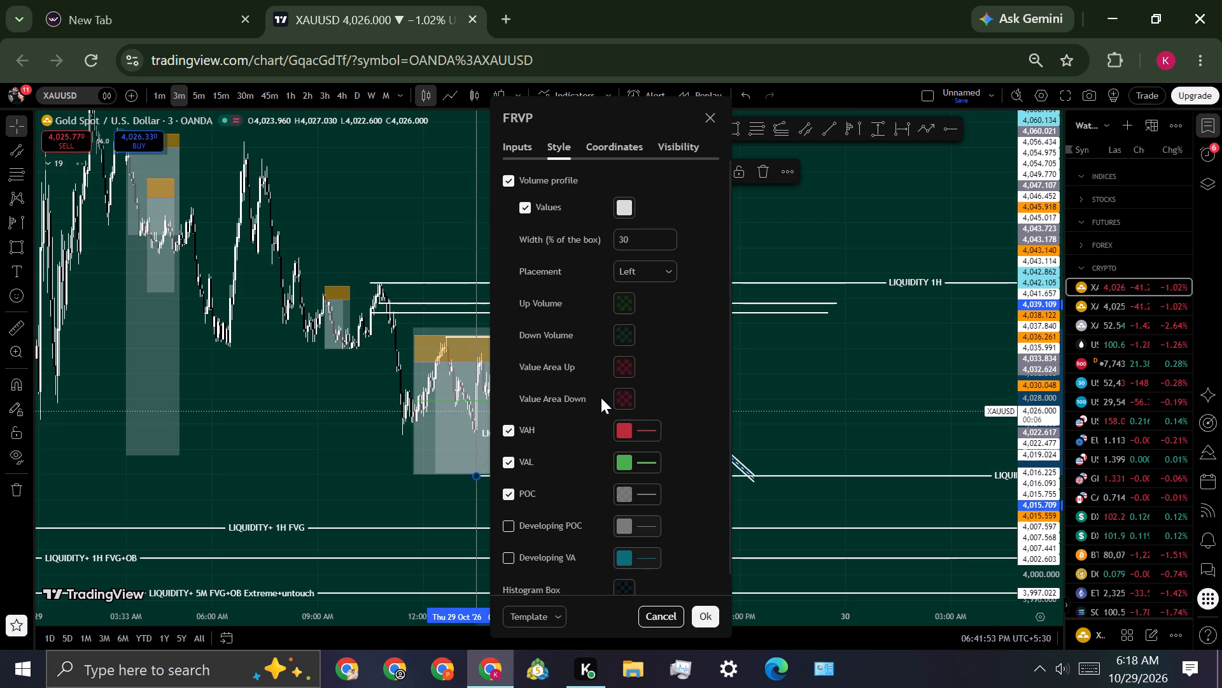
scroll(601, 398, down, 4)
scroll(583, 452, up, 2)
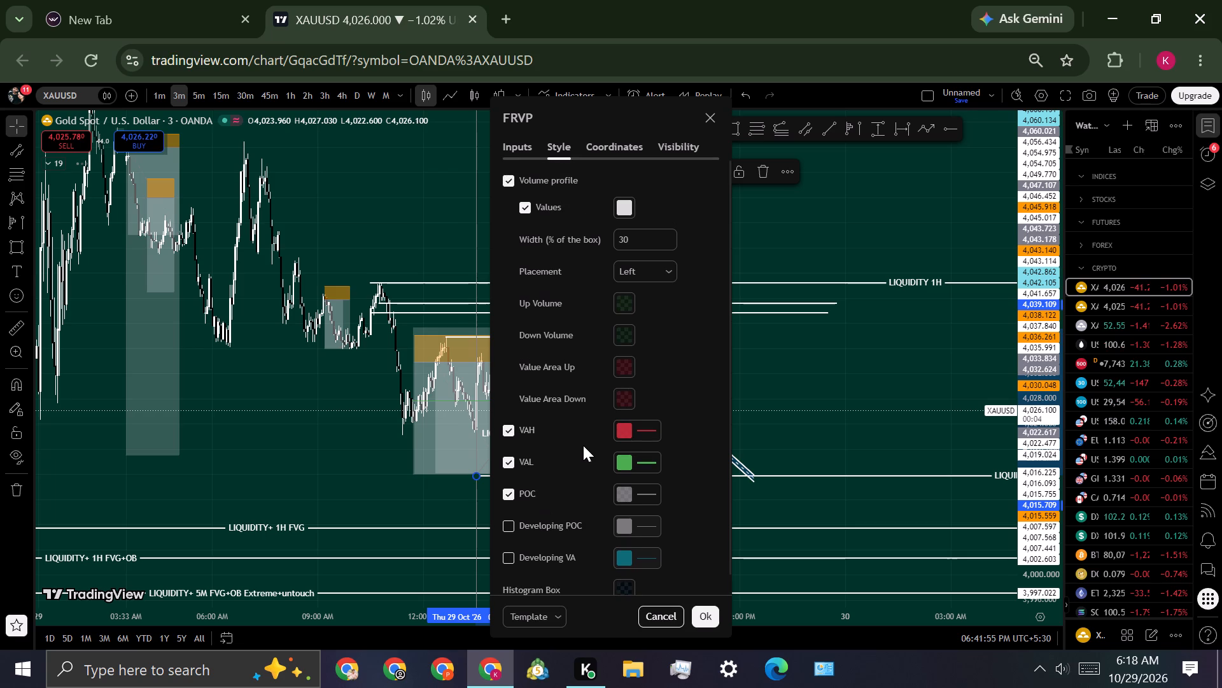
scroll(583, 445, down, 3)
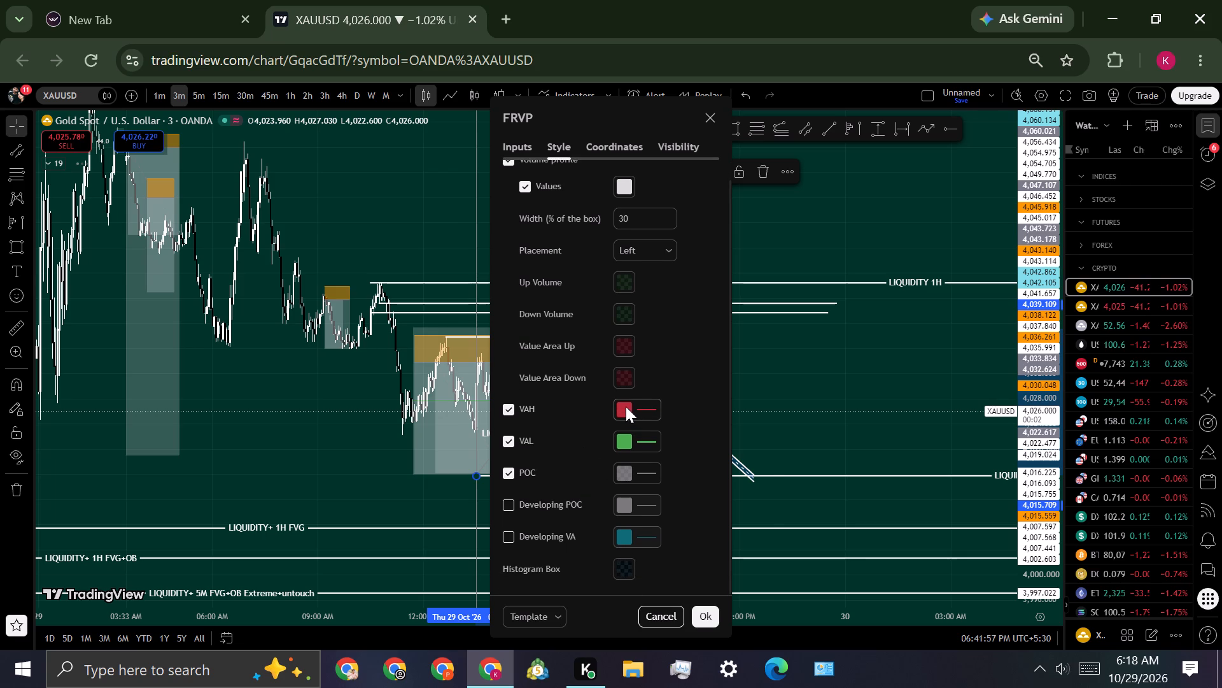
click(626, 406)
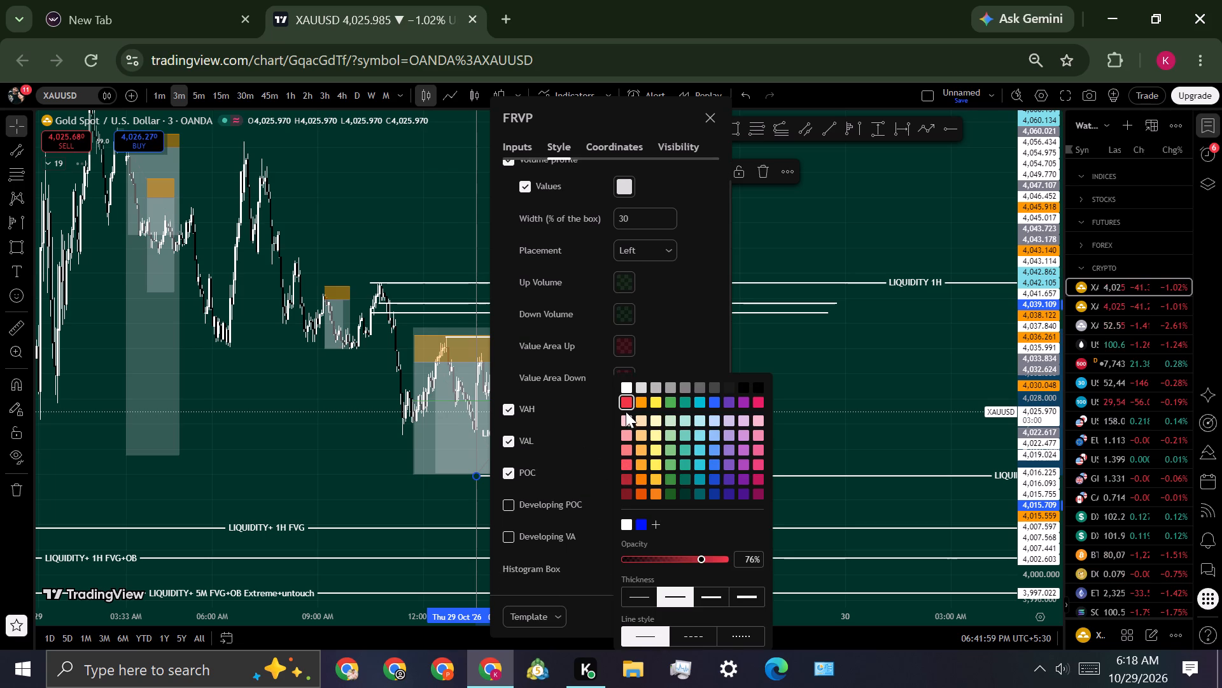
click(762, 352)
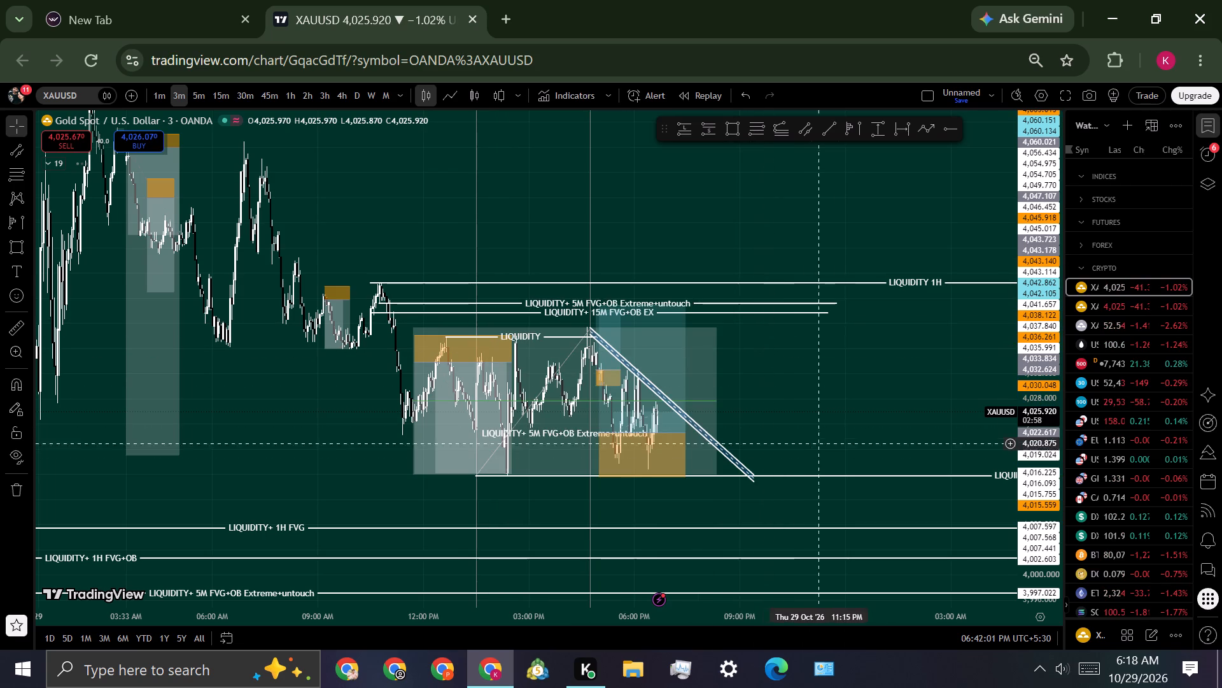
Undo the placement of the fixed range volume profile running from 1:30 PM to the 4:45 PM high.
drag(1029, 513, 1027, 303)
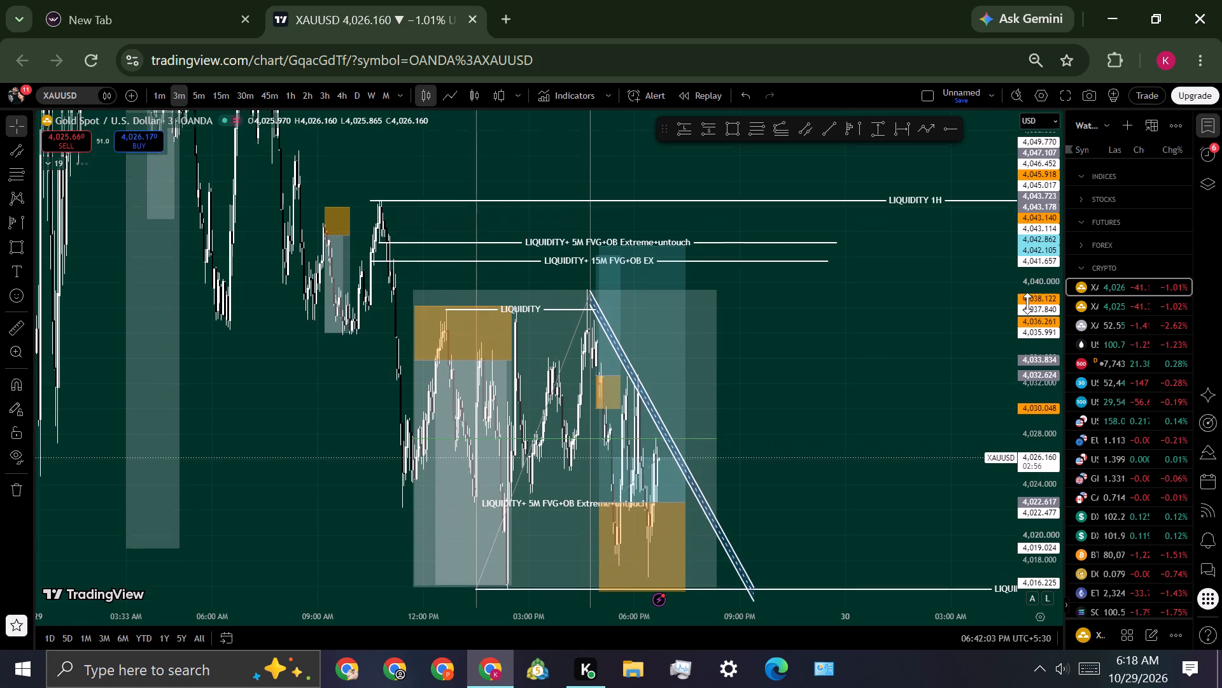
drag(1027, 303, 1003, 389)
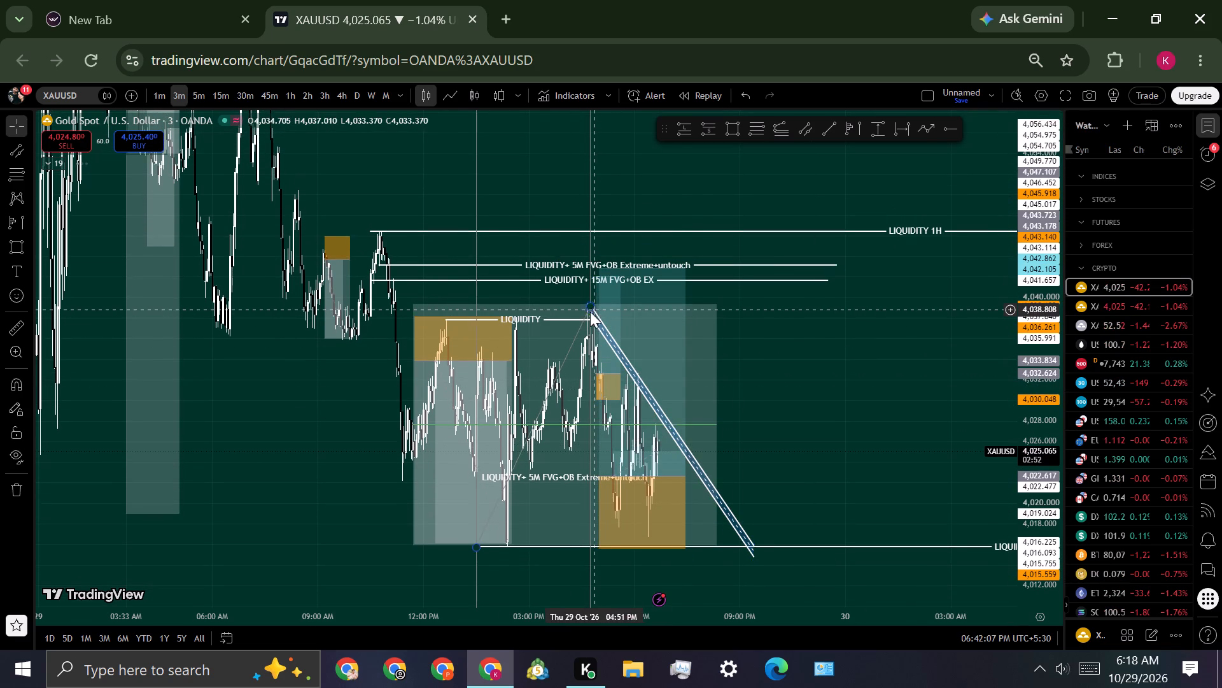
key(ctrl+z)
key(ctrl+z)
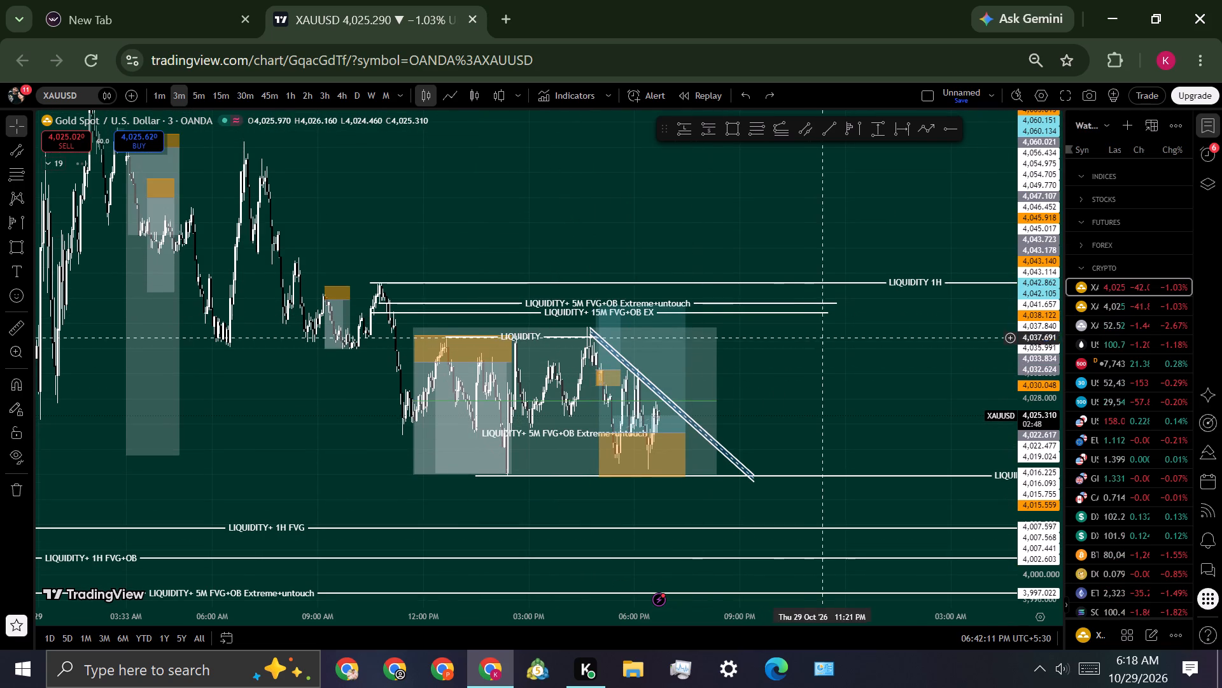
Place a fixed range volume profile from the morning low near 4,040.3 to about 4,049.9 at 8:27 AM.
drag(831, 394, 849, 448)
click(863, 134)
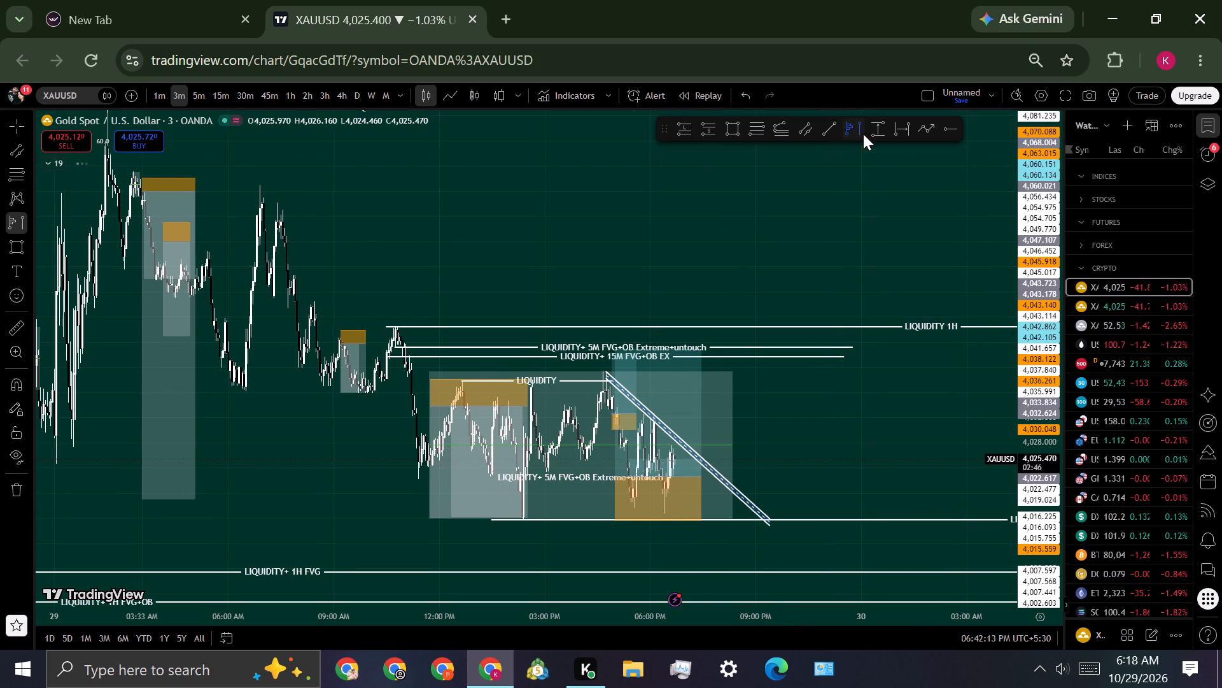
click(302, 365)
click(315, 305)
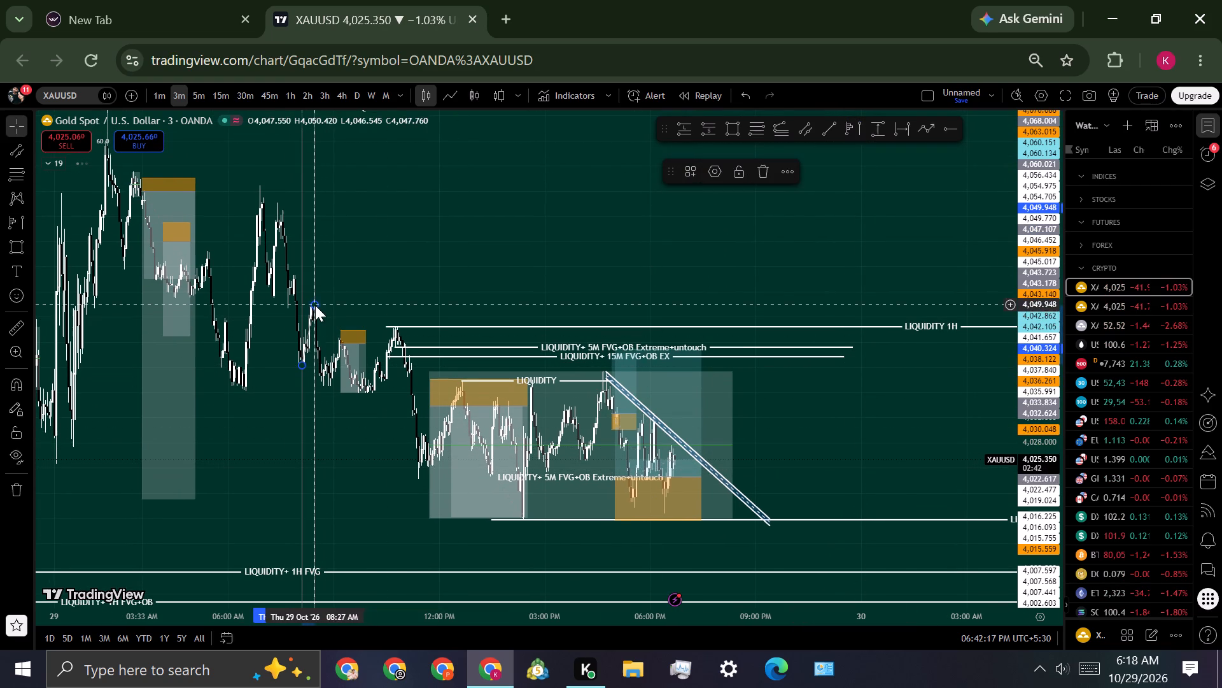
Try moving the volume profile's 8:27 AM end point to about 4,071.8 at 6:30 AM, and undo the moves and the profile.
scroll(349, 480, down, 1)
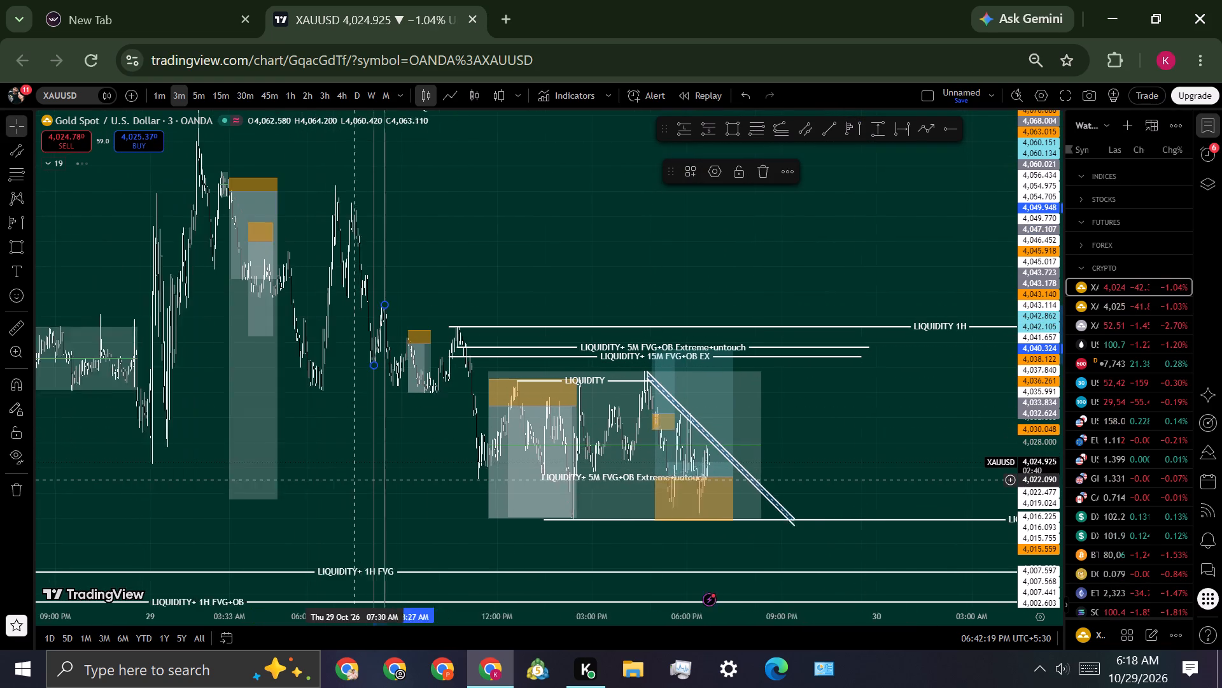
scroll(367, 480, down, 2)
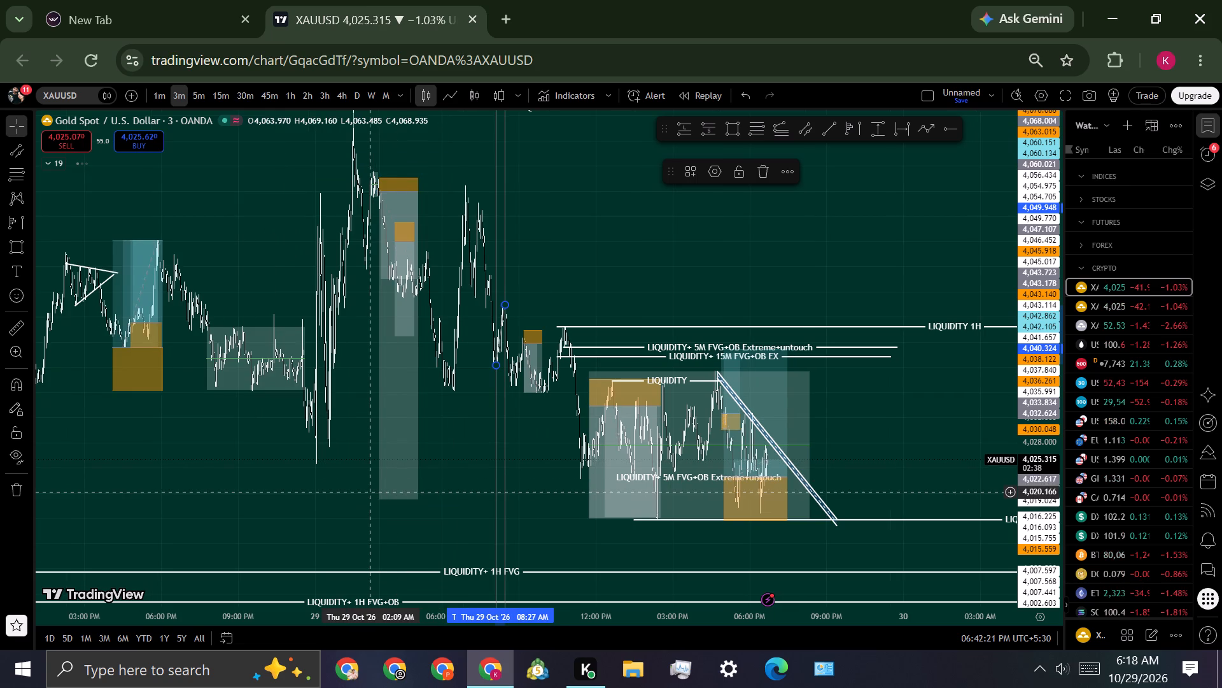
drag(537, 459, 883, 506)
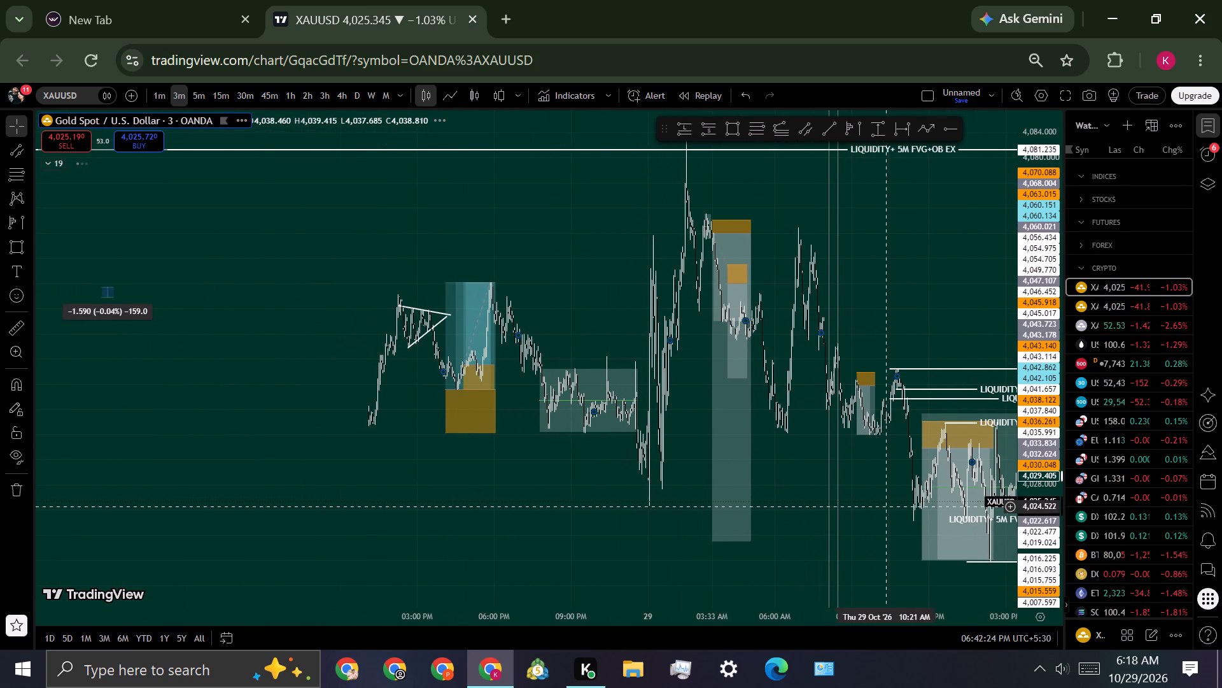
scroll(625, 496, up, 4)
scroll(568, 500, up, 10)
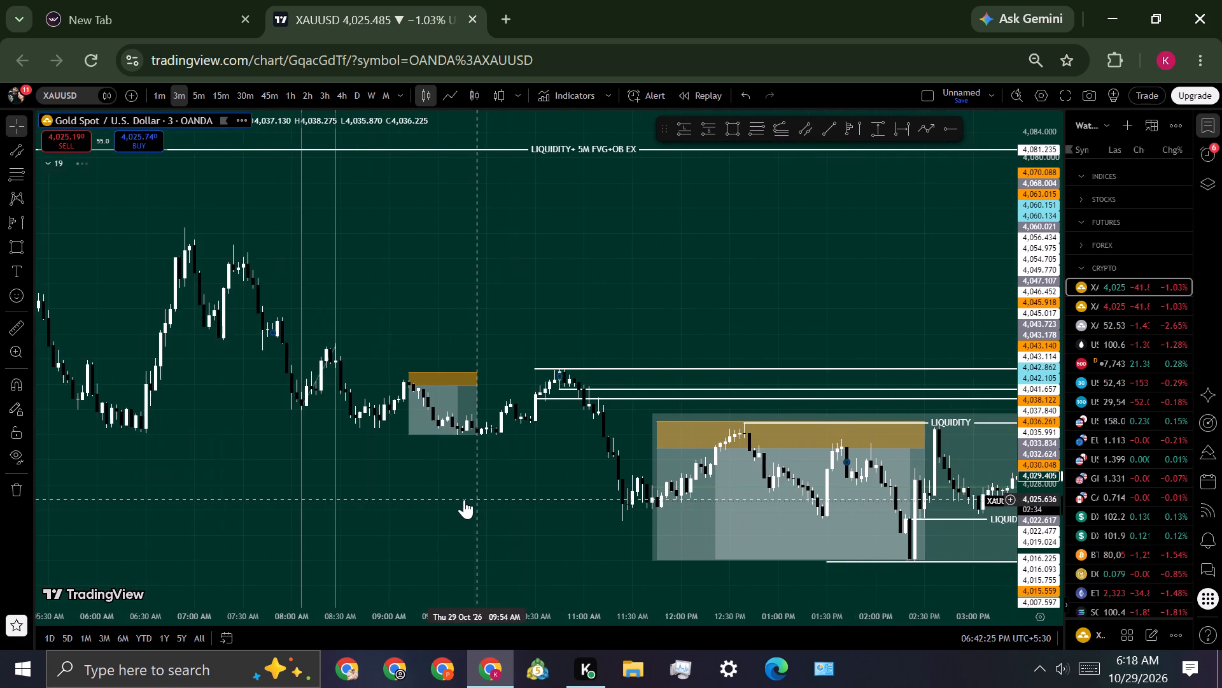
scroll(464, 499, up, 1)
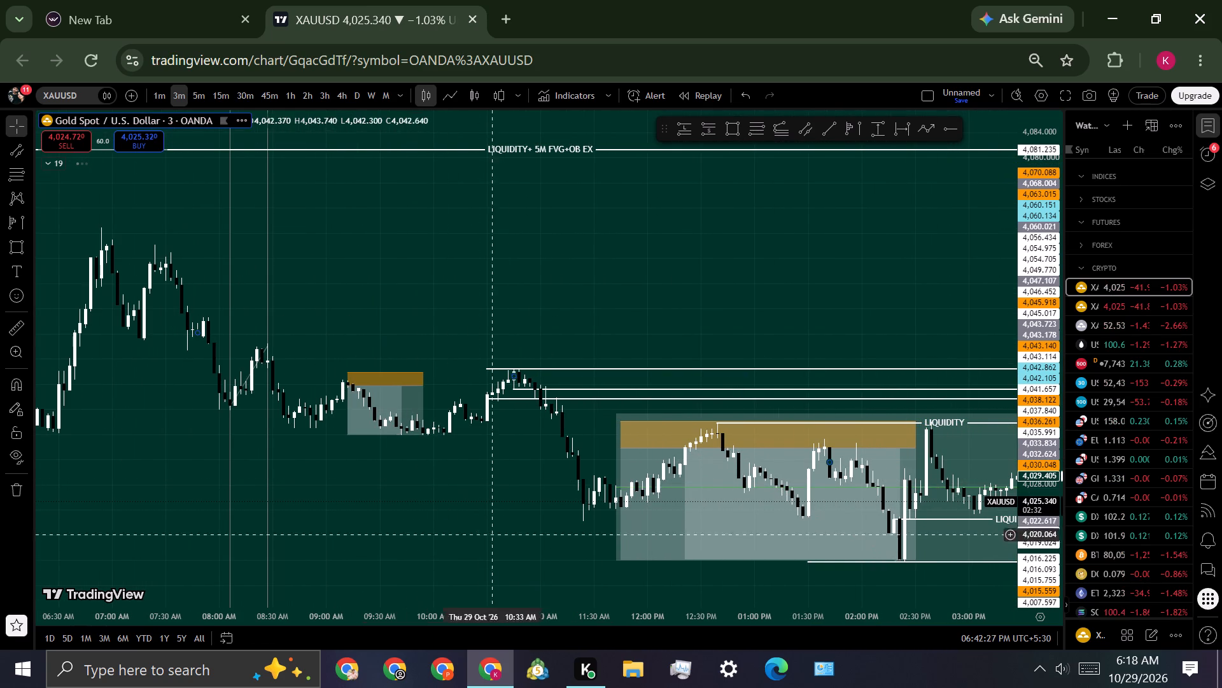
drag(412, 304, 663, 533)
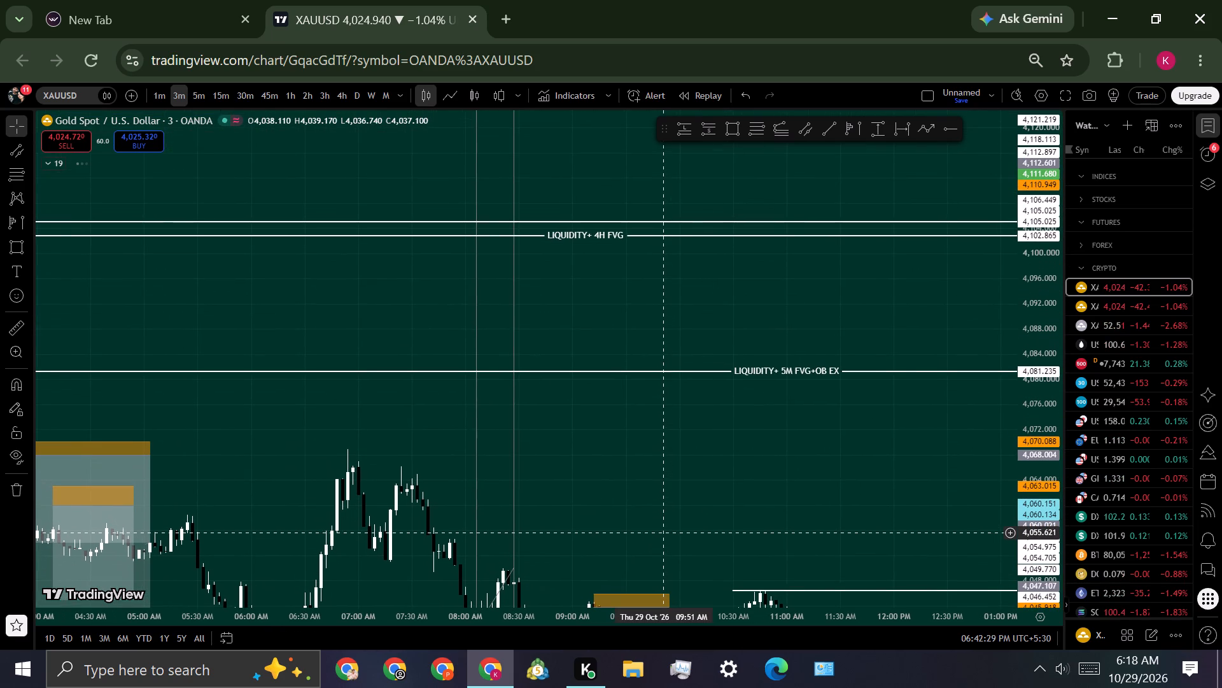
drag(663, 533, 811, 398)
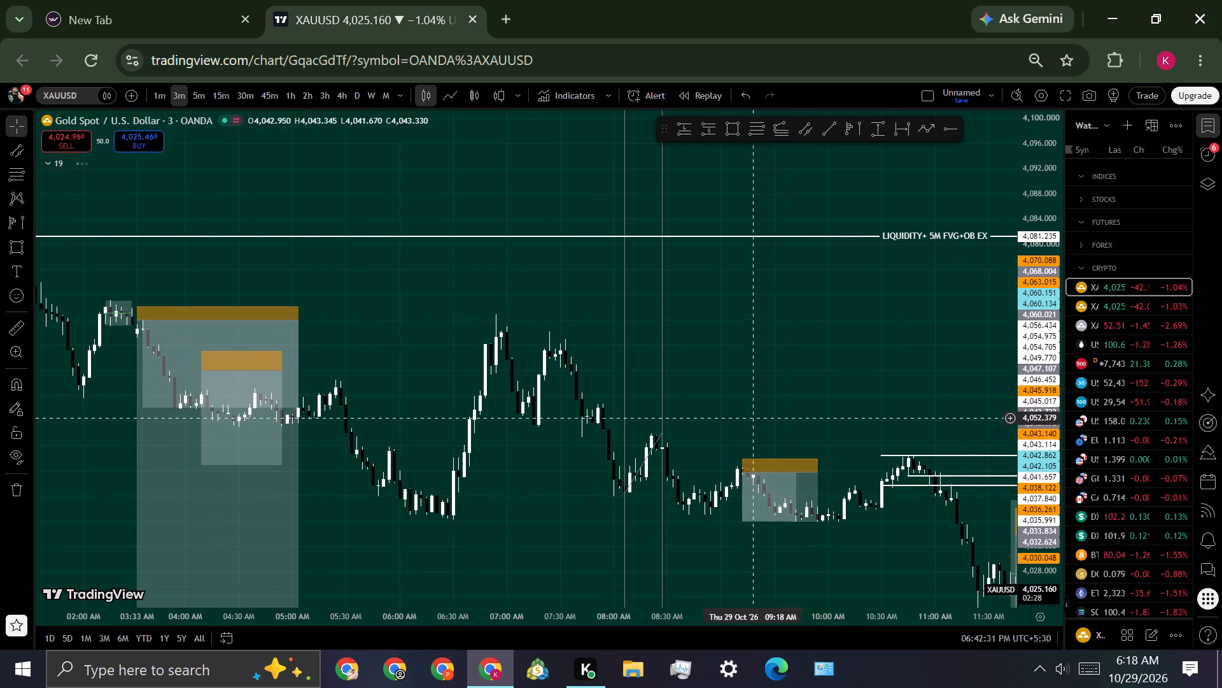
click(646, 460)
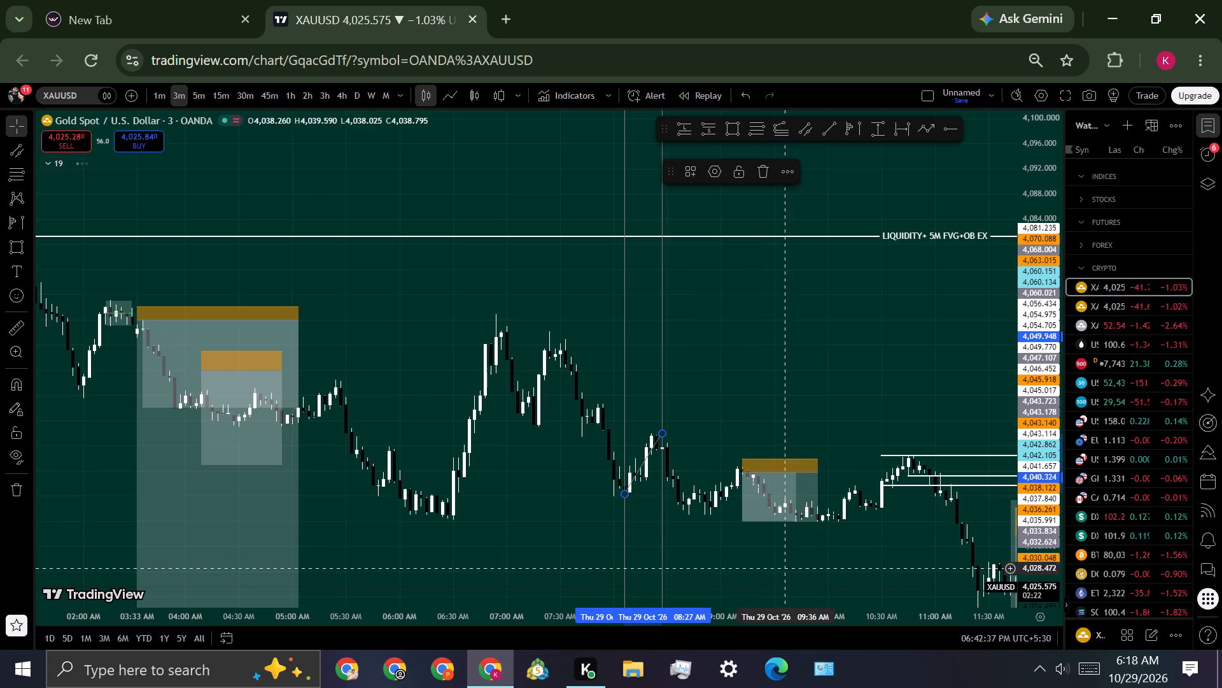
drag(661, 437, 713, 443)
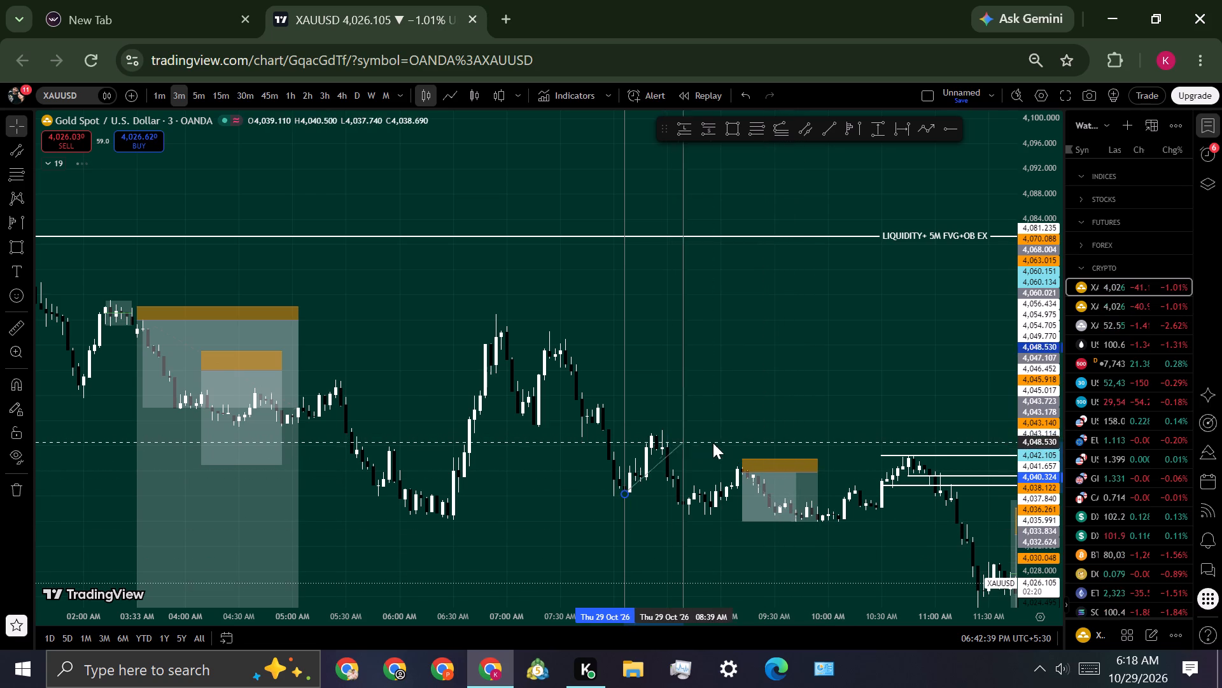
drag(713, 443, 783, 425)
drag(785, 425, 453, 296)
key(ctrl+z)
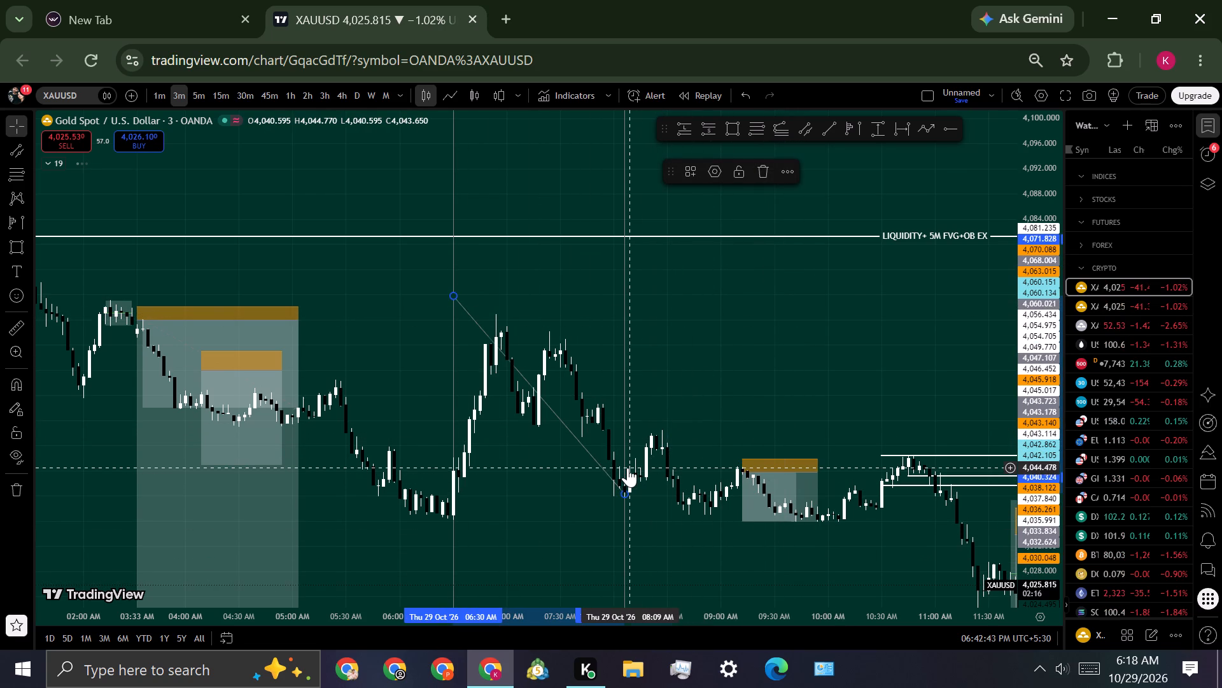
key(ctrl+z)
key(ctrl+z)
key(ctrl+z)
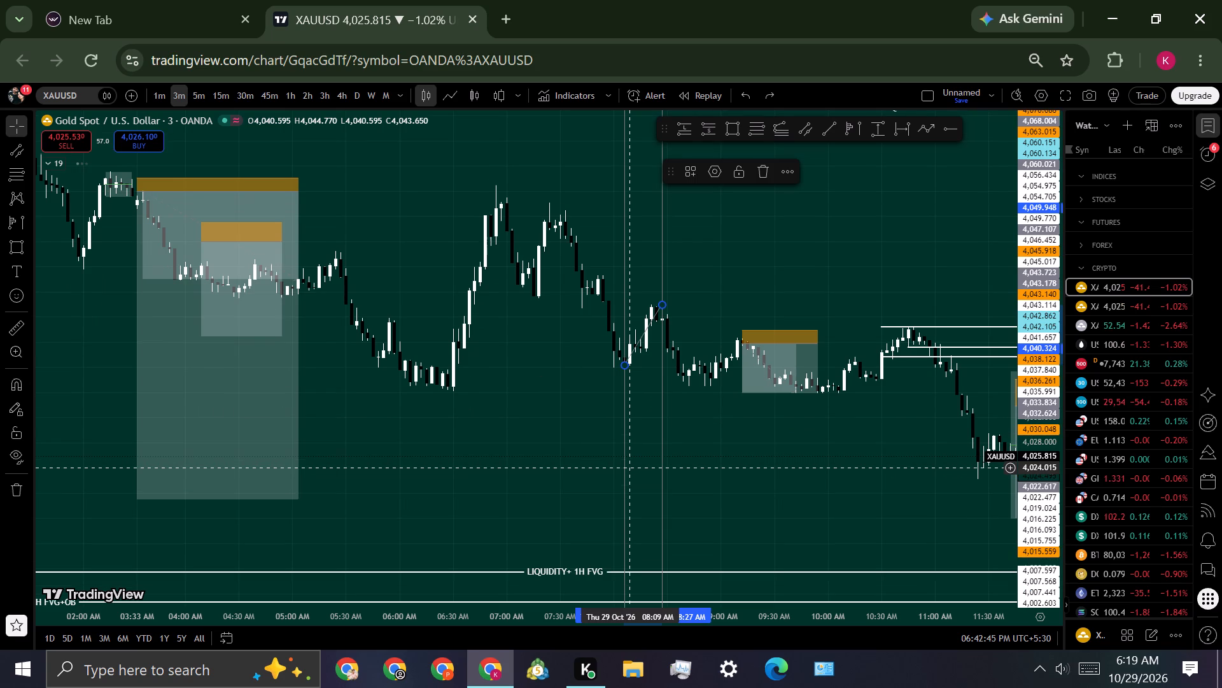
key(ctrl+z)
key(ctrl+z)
Place a fixed range volume profile from about 4,060.7 at 12:39 PM to about 4,074.8 at 1:39 PM.
drag(761, 418, 498, 533)
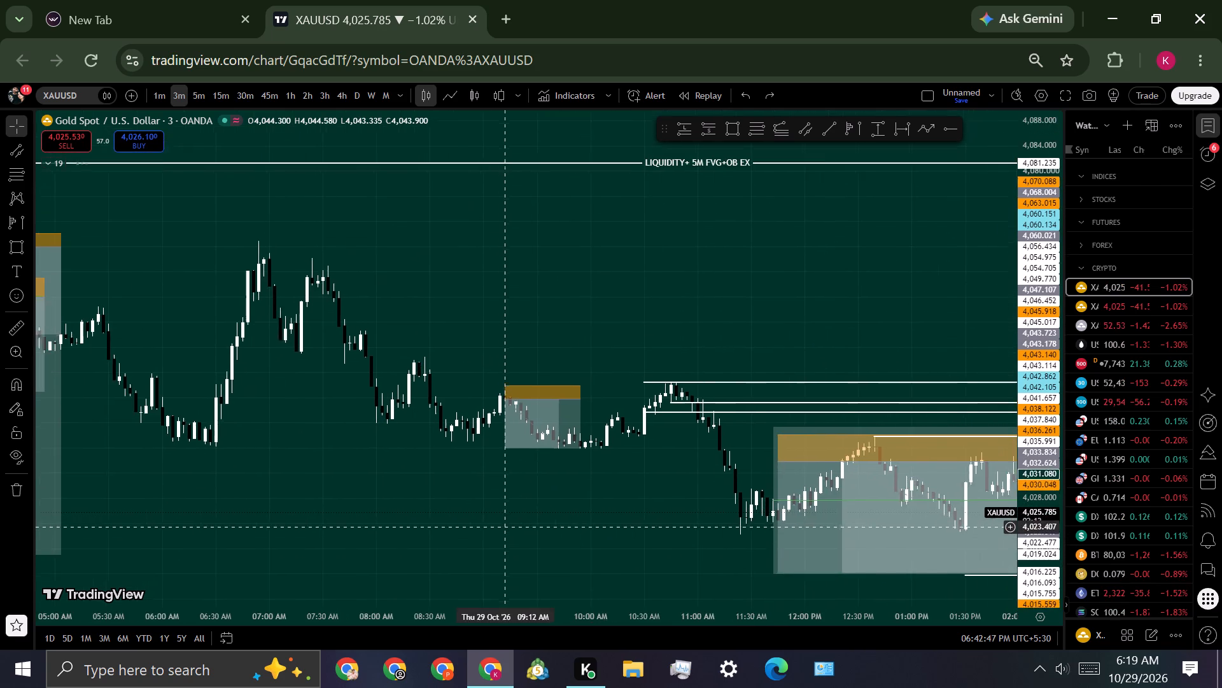
drag(498, 533, 421, 511)
drag(861, 269, 743, 287)
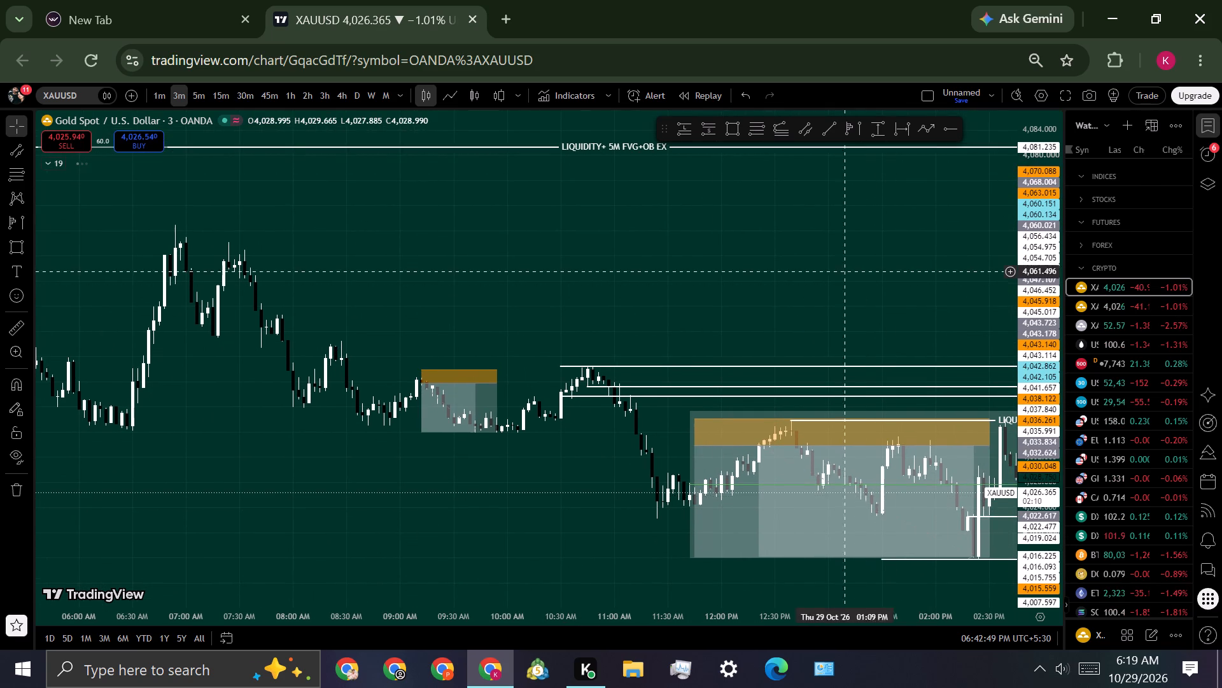
drag(743, 287, 701, 282)
click(845, 131)
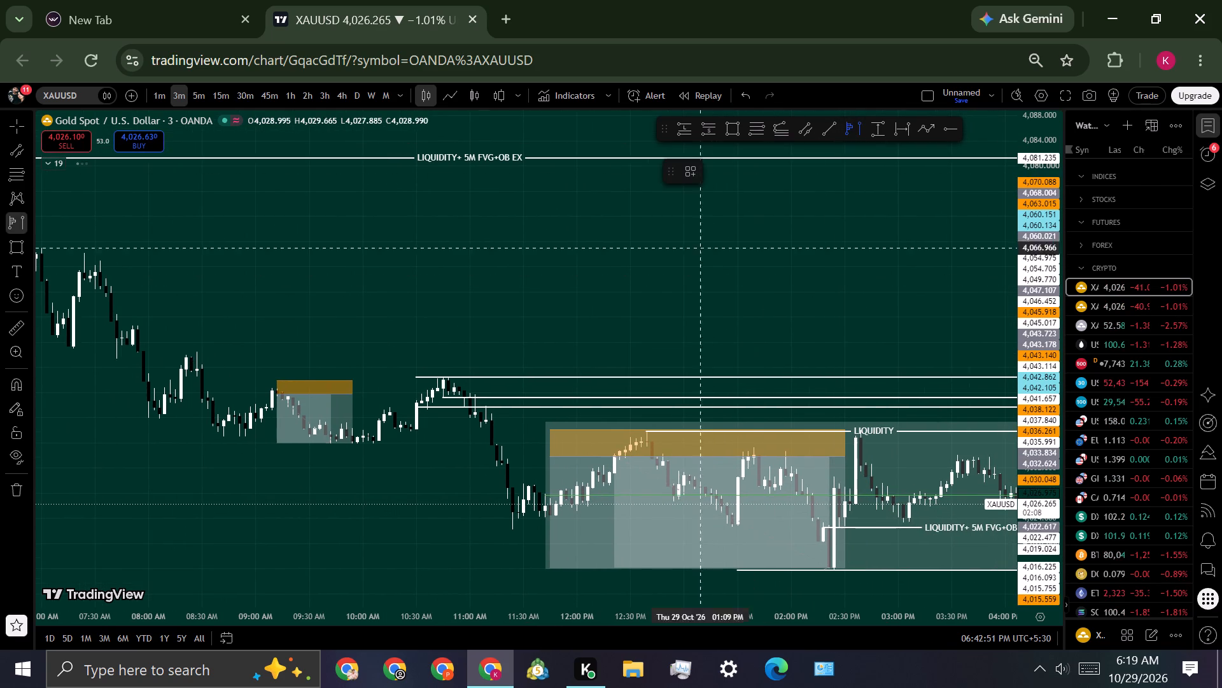
drag(649, 287, 754, 199)
click(754, 199)
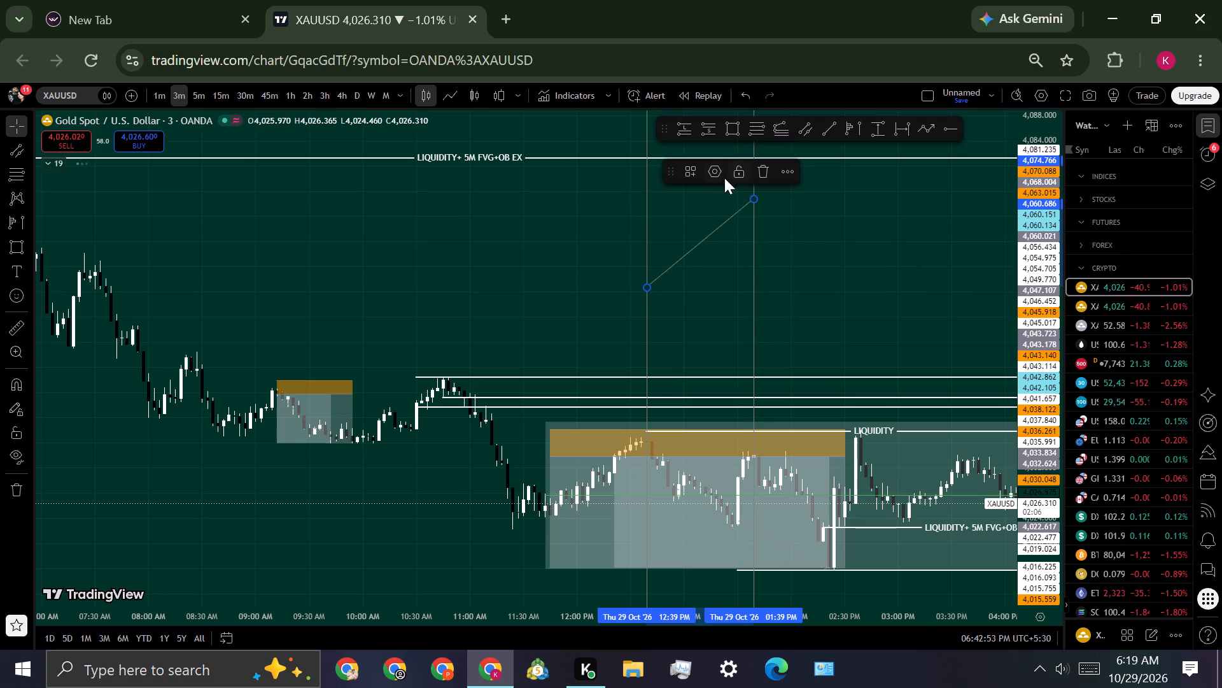
Open the new volume profile's settings and examine its input and style options.
click(711, 171)
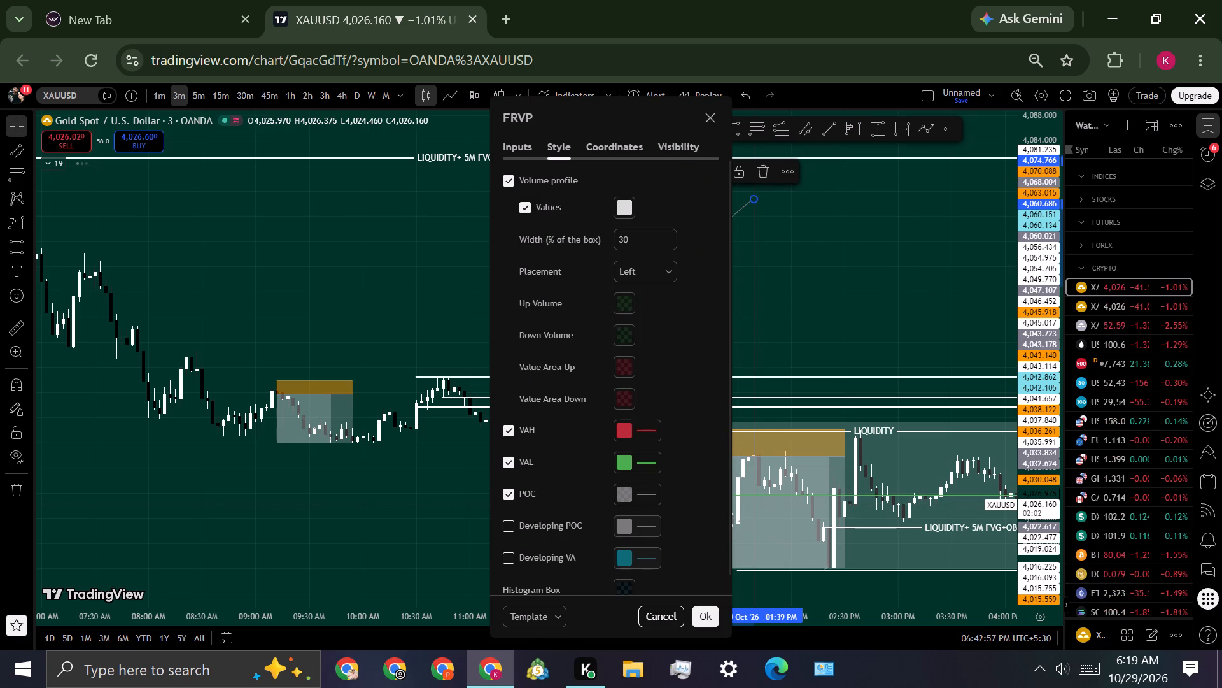
click(527, 149)
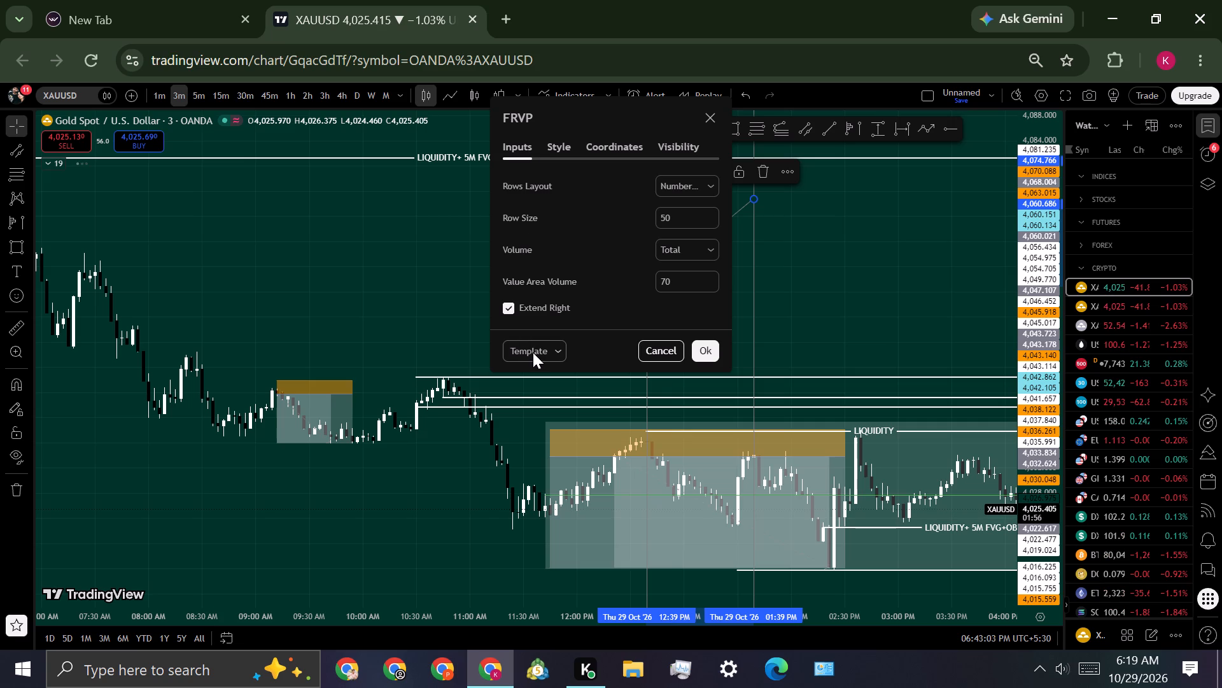
click(565, 156)
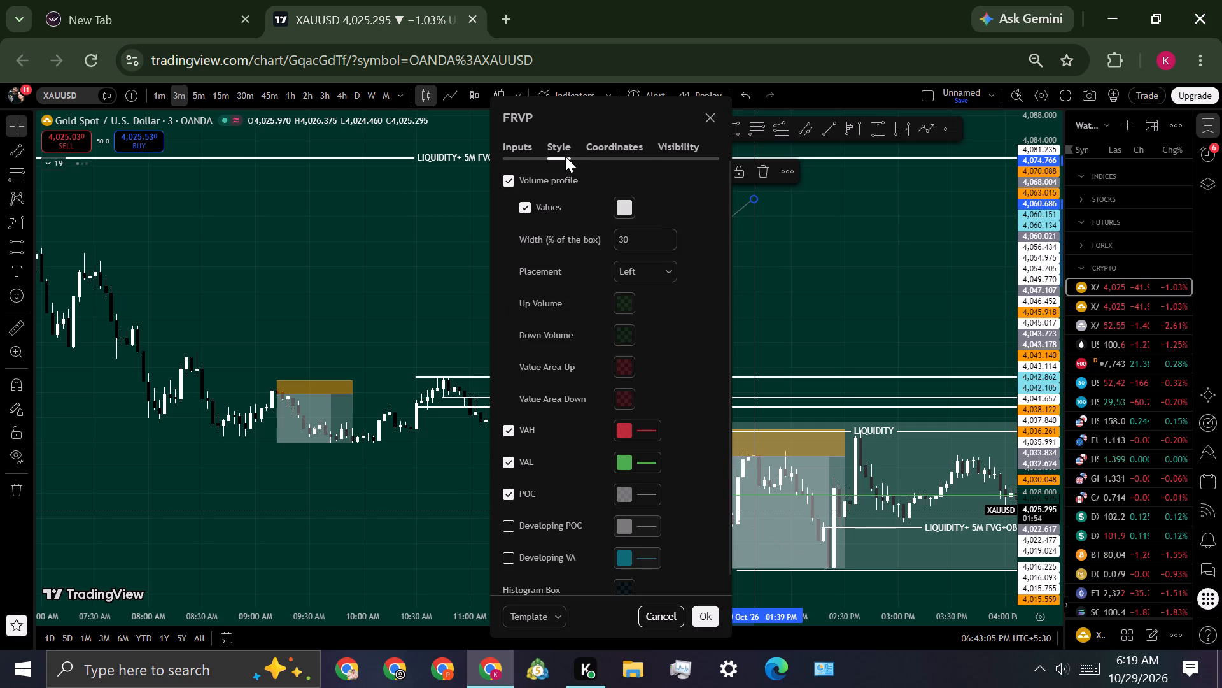
scroll(601, 480, down, 4)
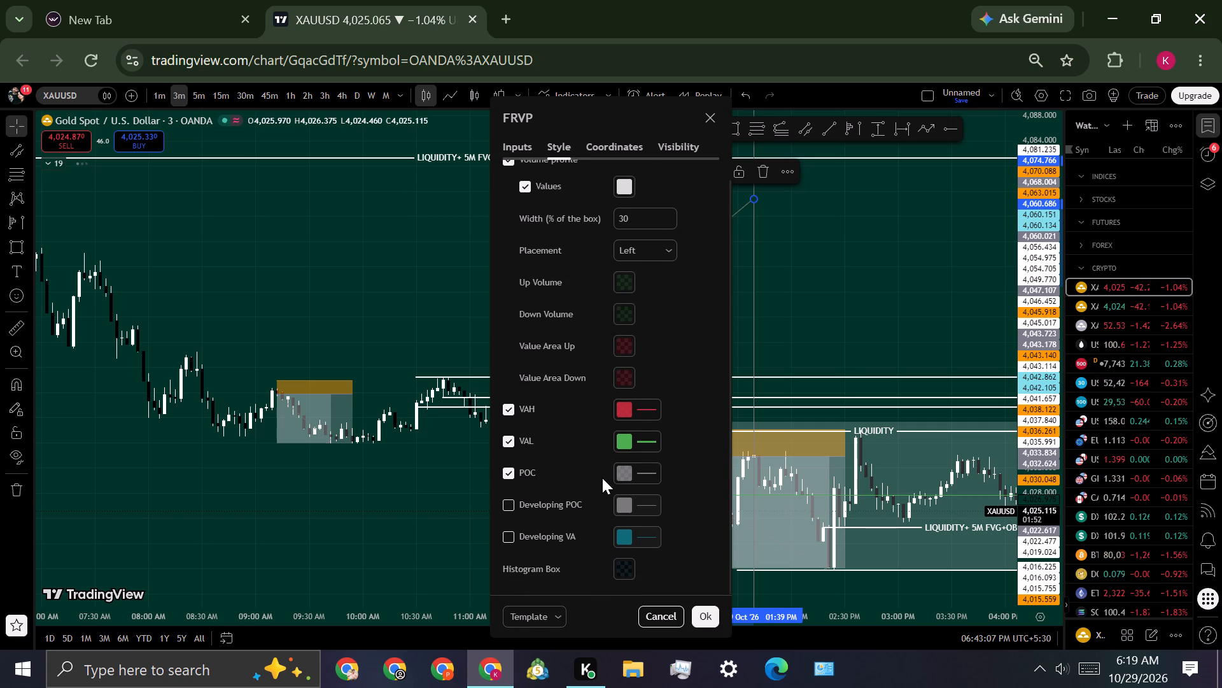
Reload the gold chart page.
click(97, 59)
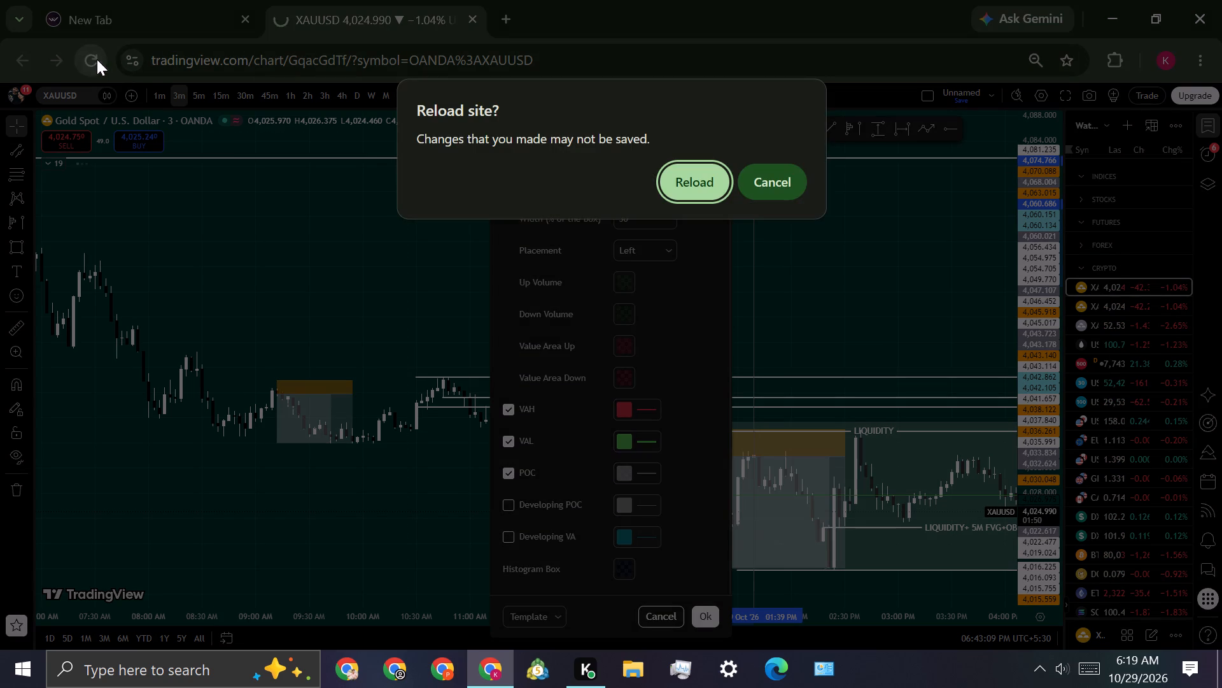
click(713, 182)
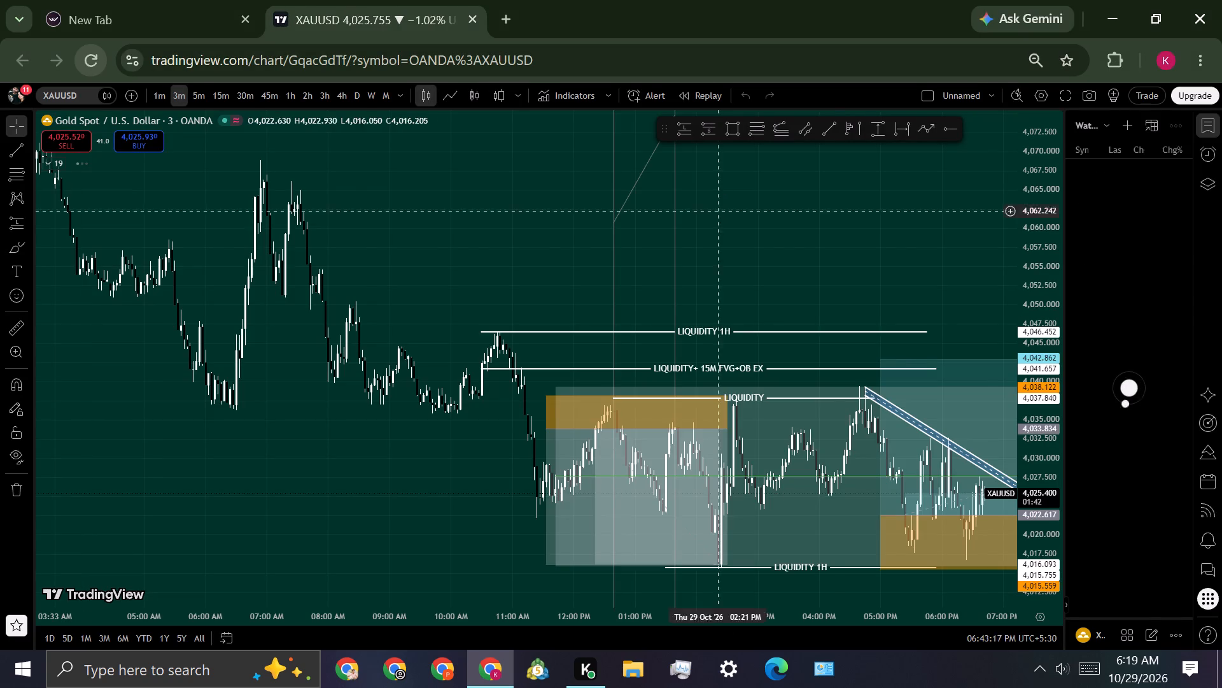
Place a fixed range volume profile from about 4,015.8 at 2:18 PM to the 4:42 PM high near 4,039.3.
scroll(887, 241, down, 2)
drag(891, 247, 537, 261)
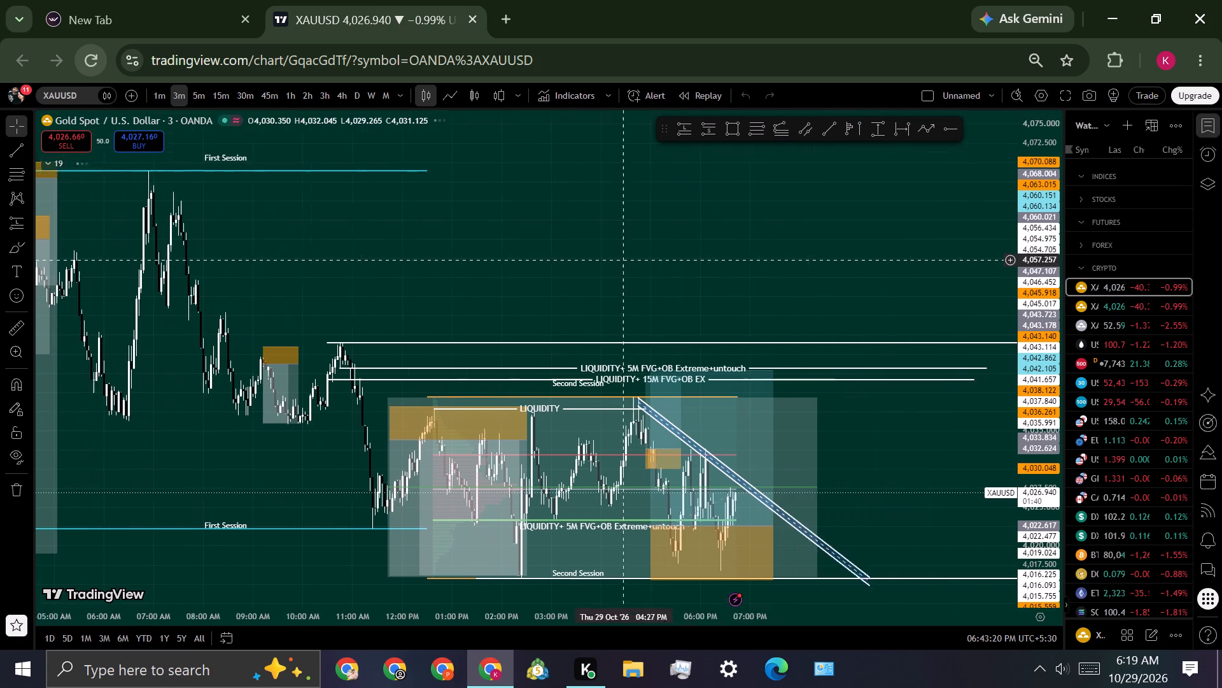
drag(537, 261, 626, 219)
click(852, 133)
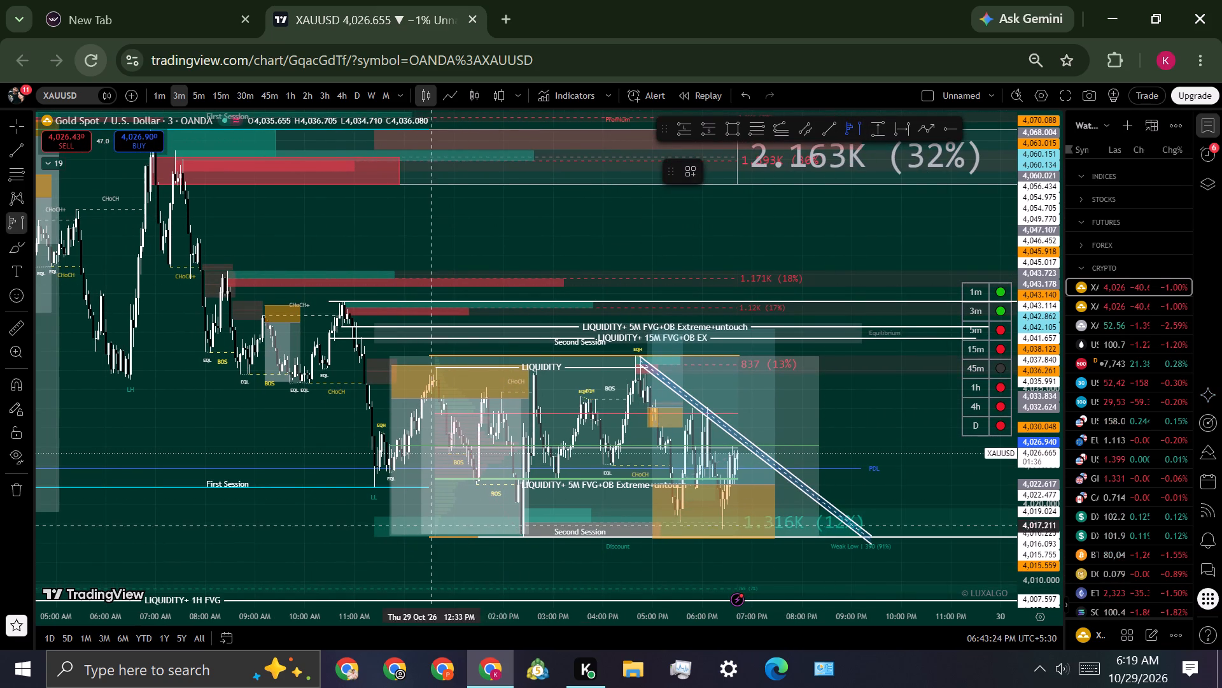
click(519, 536)
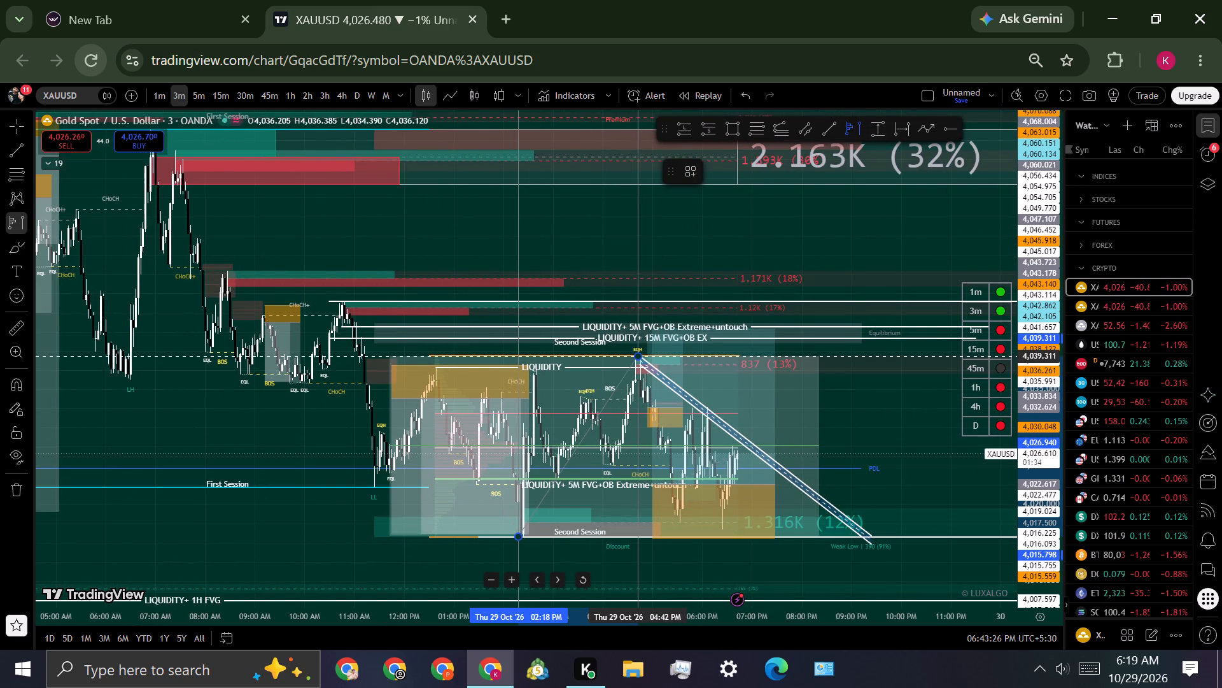
click(638, 356)
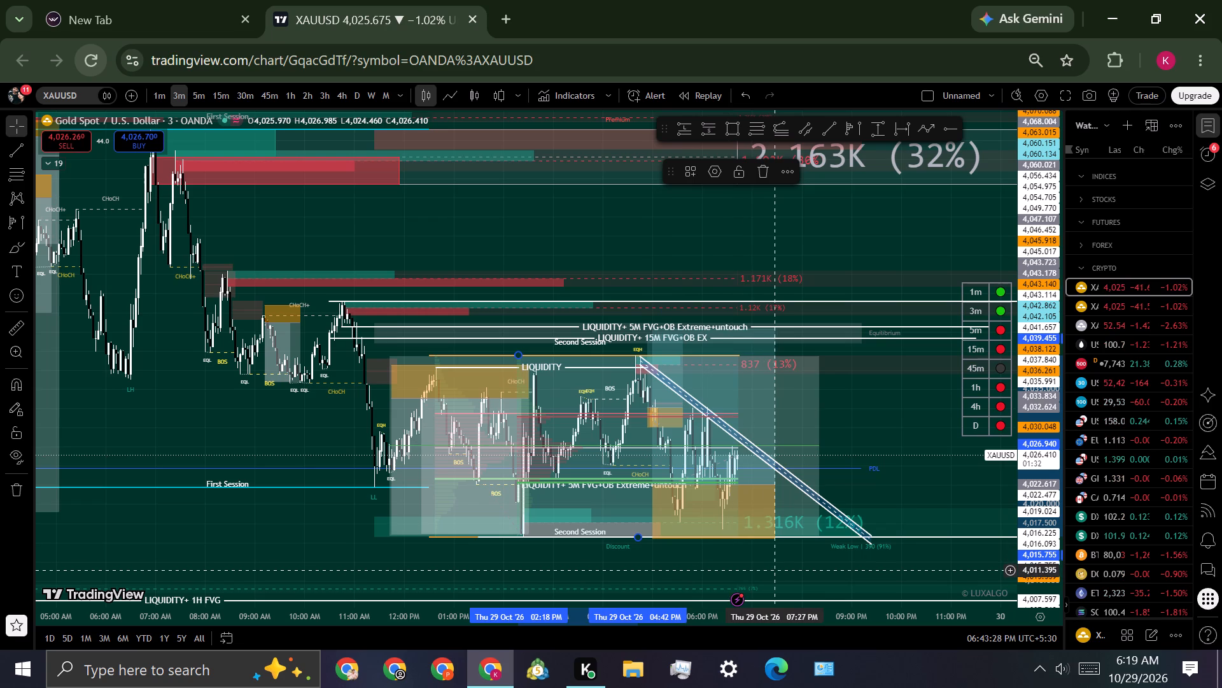
drag(904, 445, 904, 444)
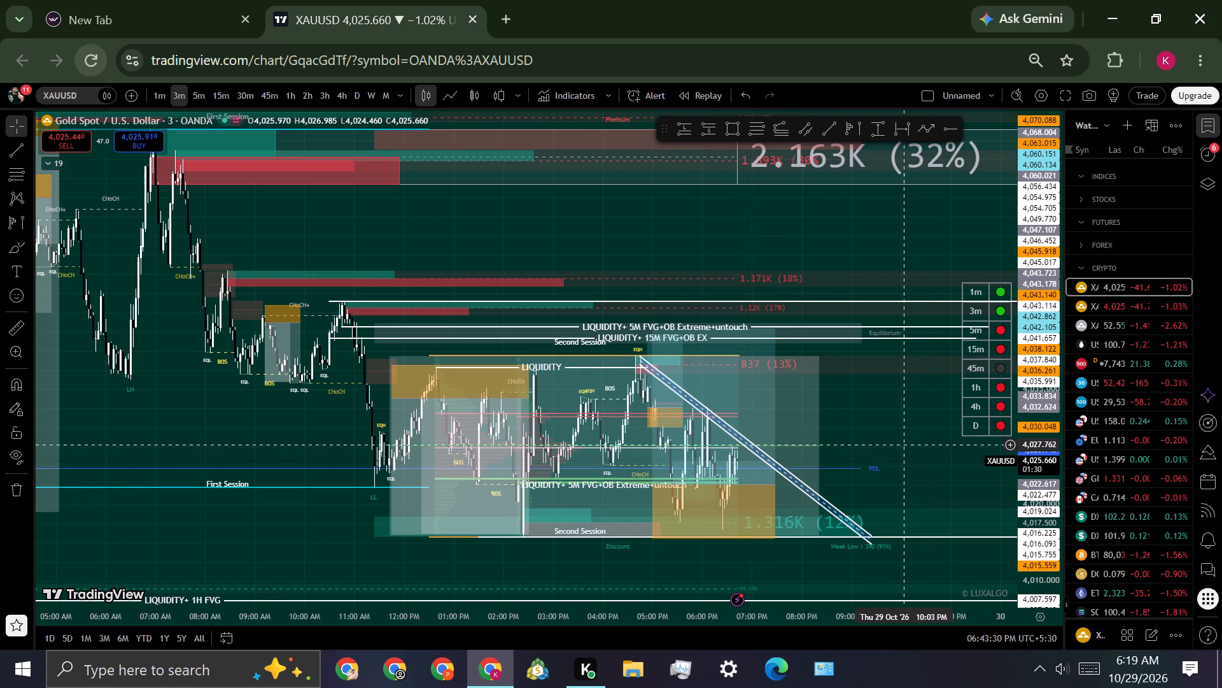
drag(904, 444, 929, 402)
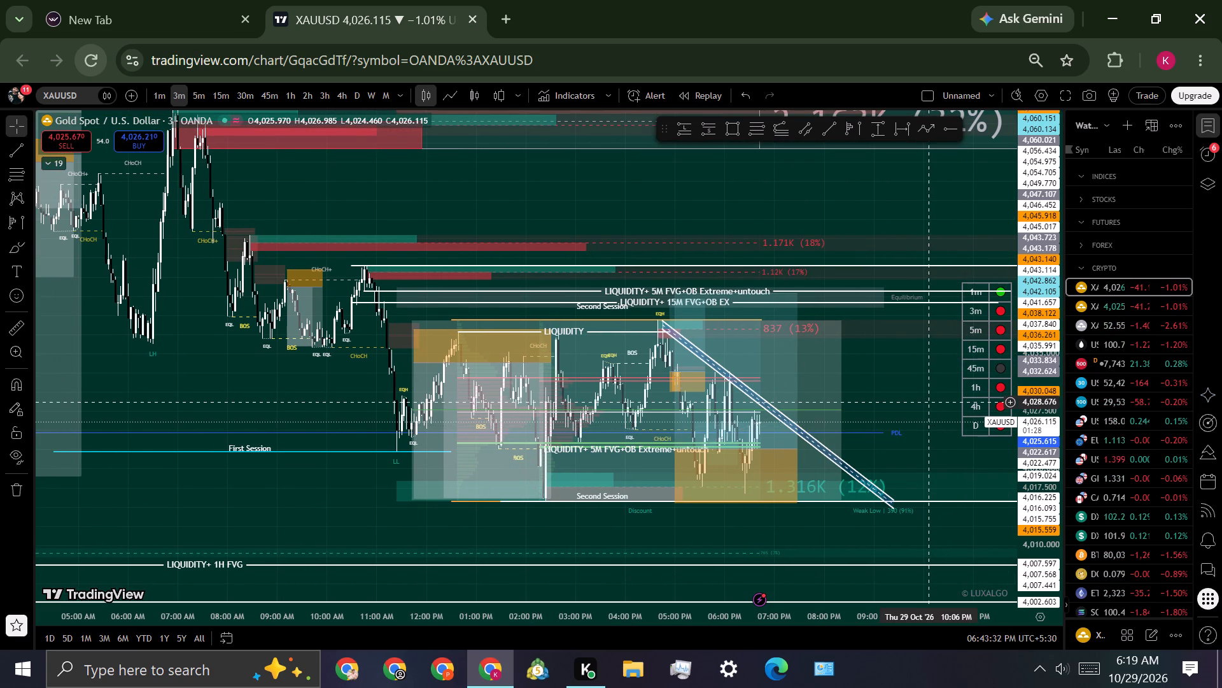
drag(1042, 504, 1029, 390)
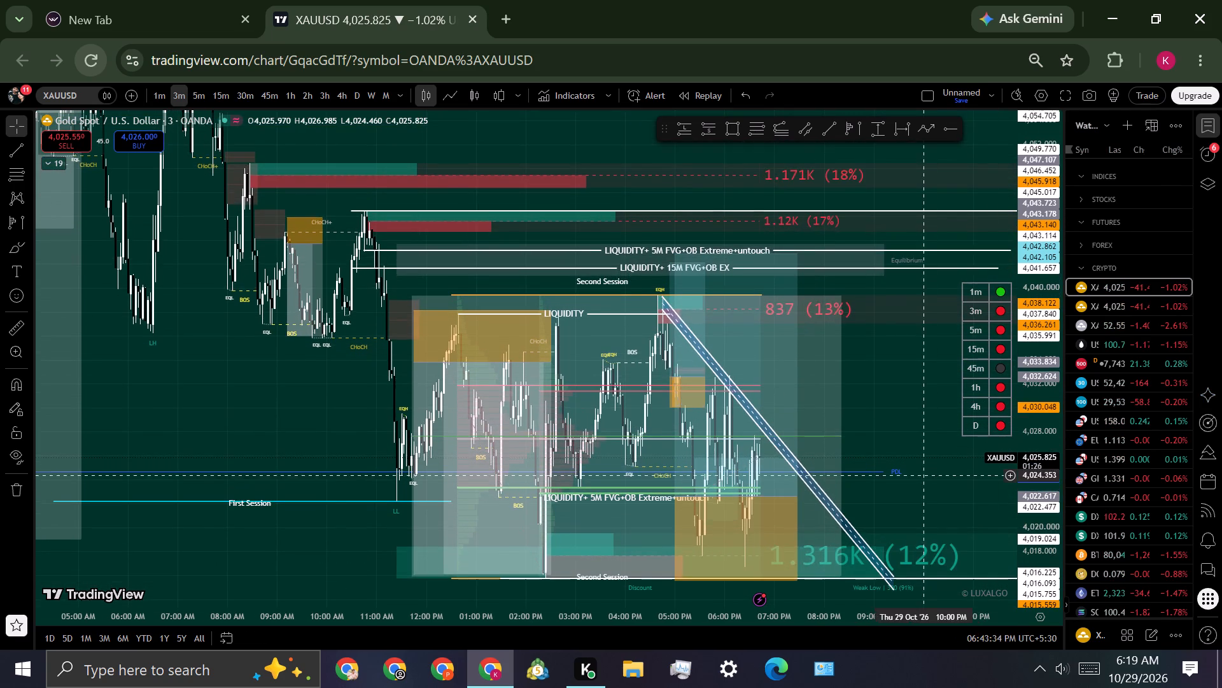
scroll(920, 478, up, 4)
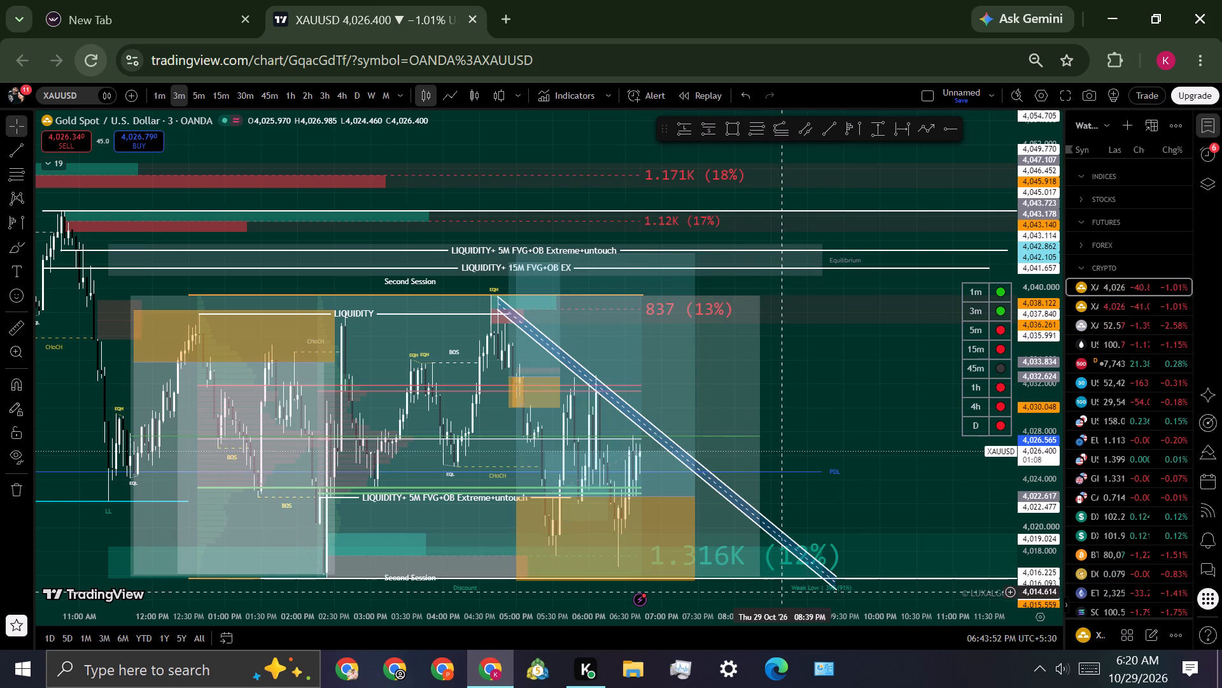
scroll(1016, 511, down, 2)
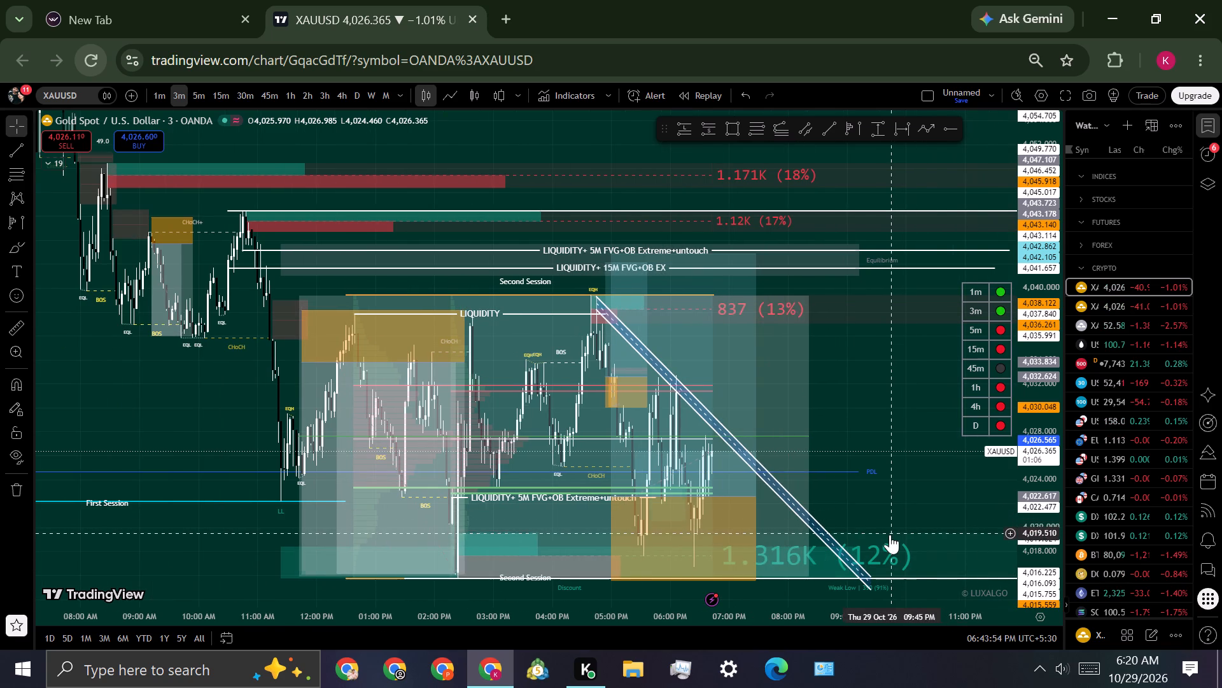
Undo the most recent chart edits, including the fixed range volume profile placed from 2:18 PM to 4:42 PM.
drag(890, 534, 885, 457)
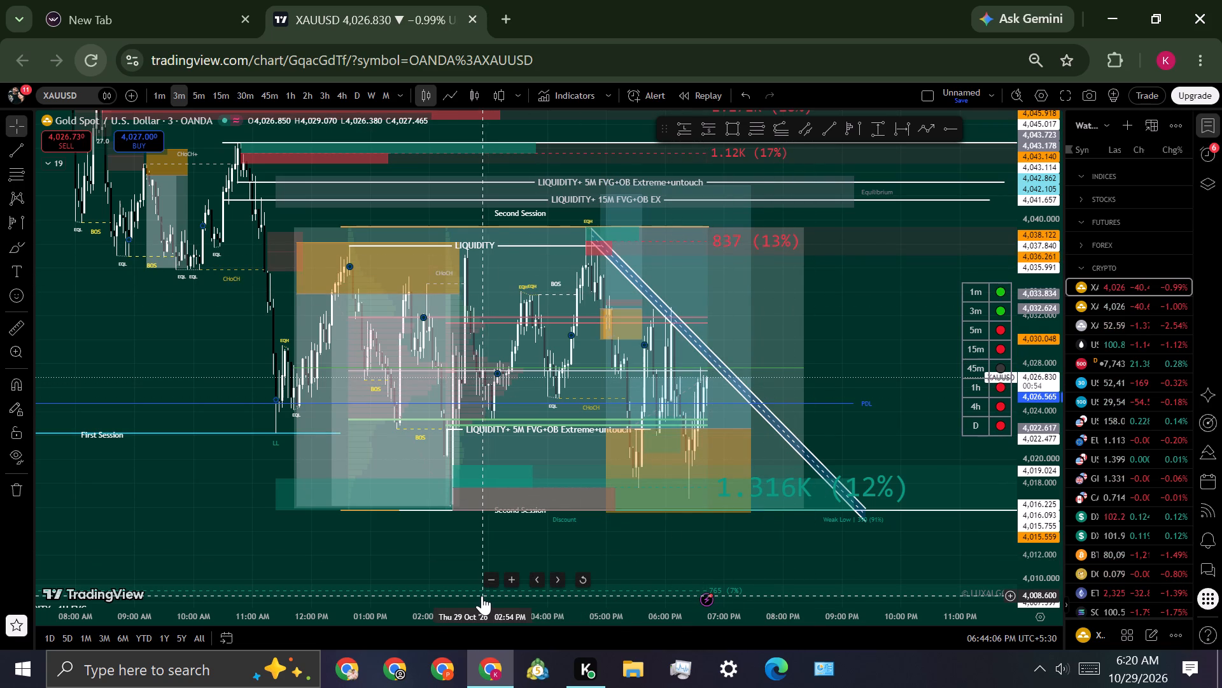
key(ctrl+z)
key(ctrl+z)
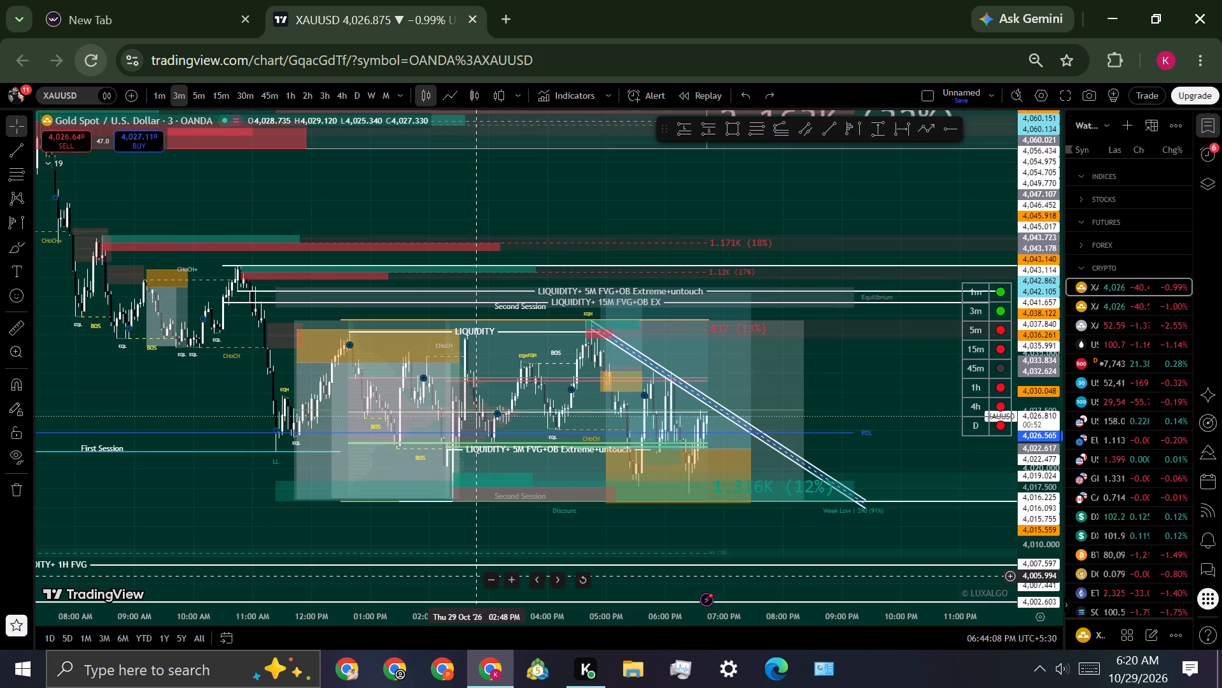
key(ctrl+z)
key(ctrl+z)
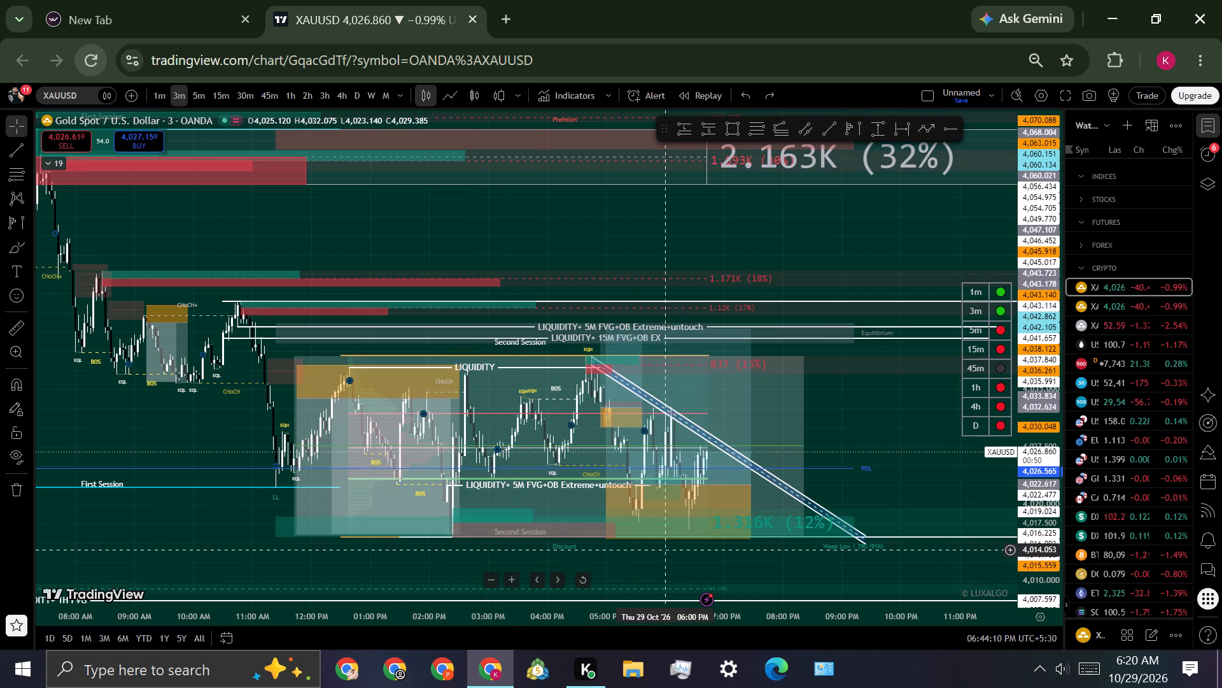
drag(873, 417, 925, 362)
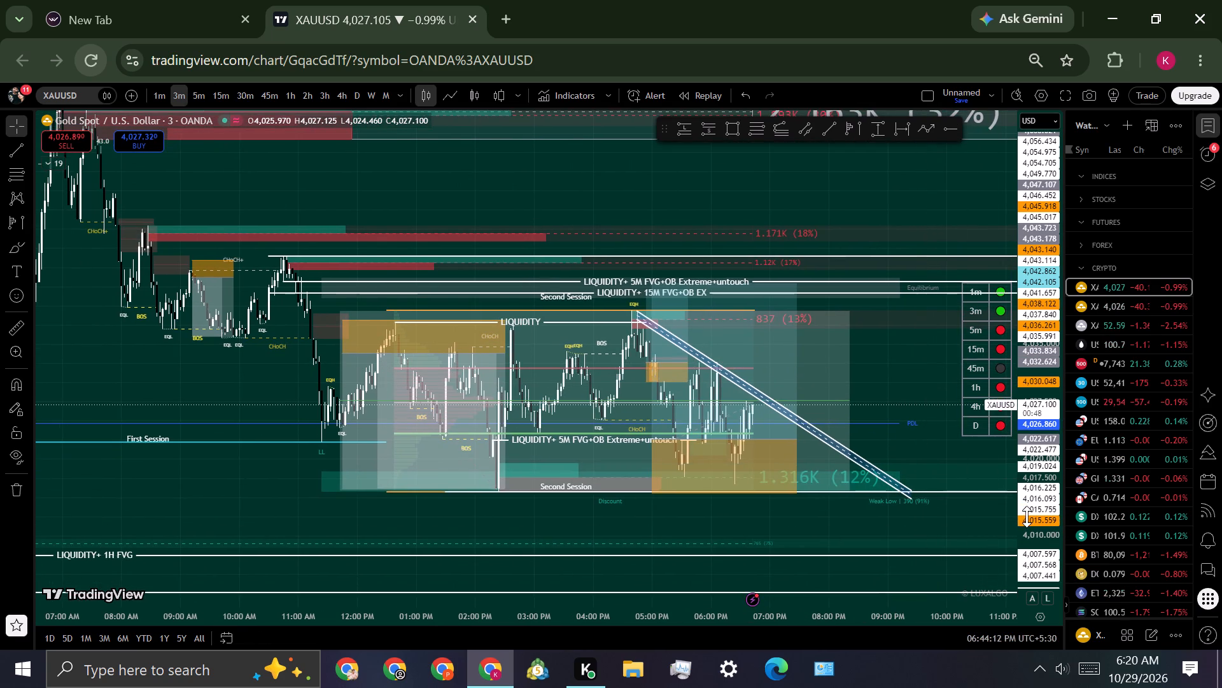
drag(1027, 519, 1044, 329)
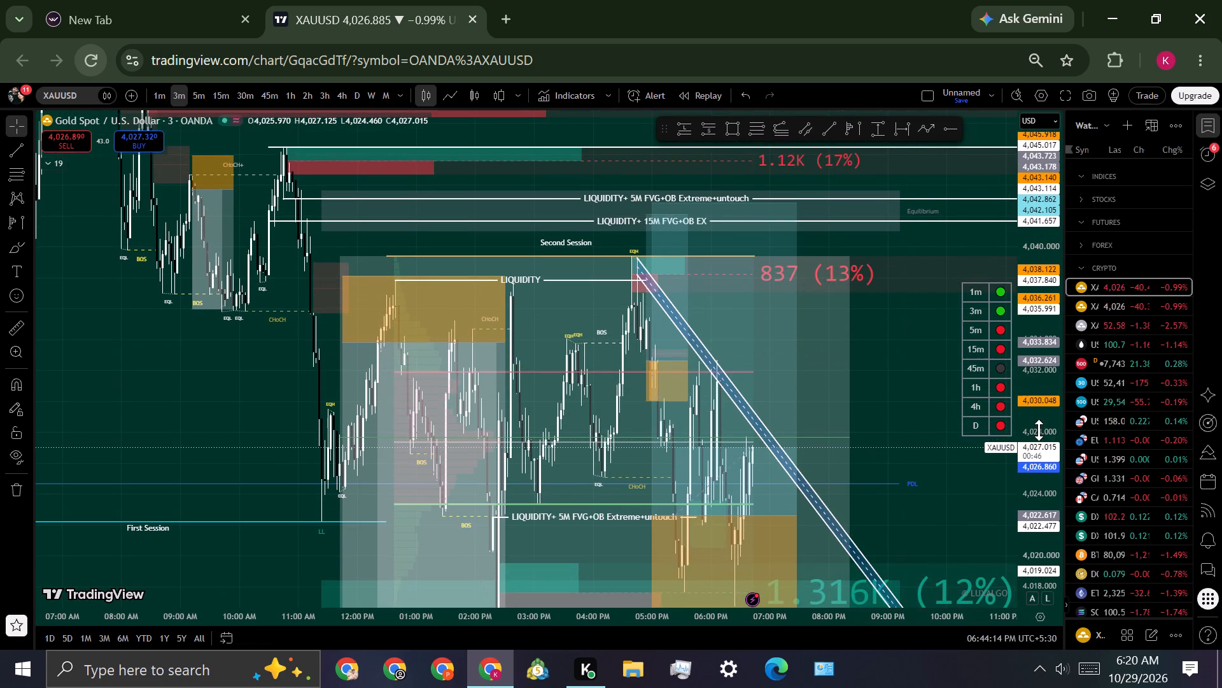
scroll(1039, 430, down, 3)
key(ctrl+z)
scroll(964, 403, down, 1)
key(ctrl+z)
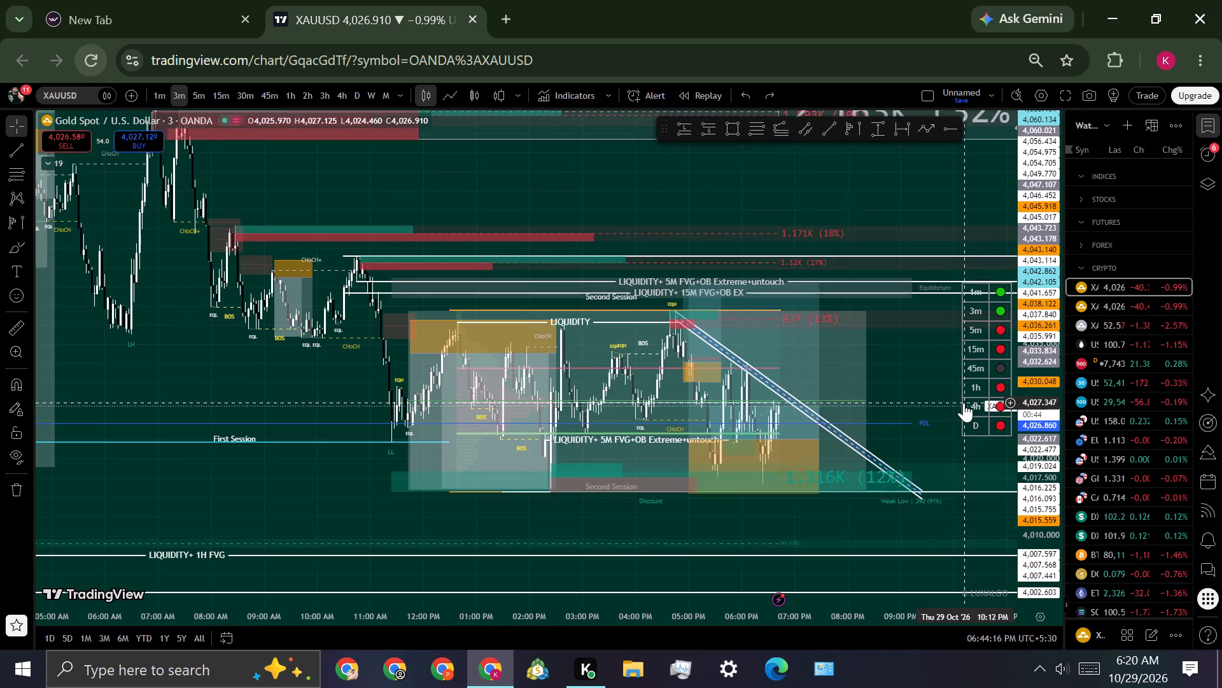
key(ctrl+z)
click(785, 158)
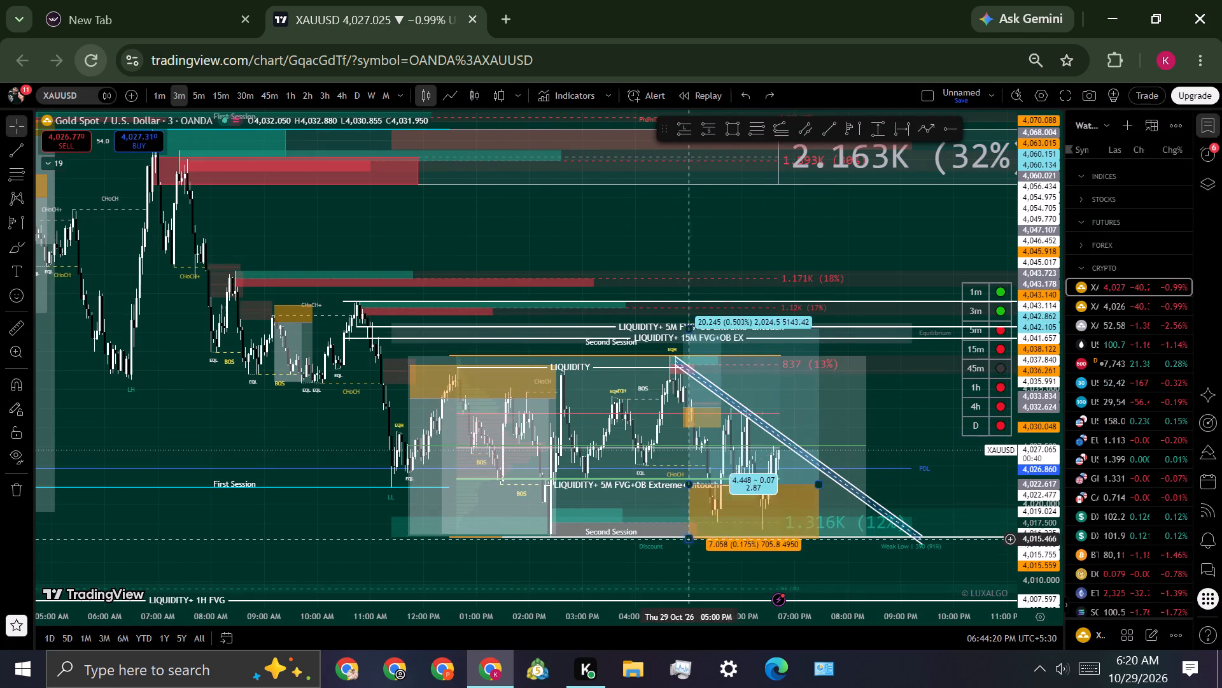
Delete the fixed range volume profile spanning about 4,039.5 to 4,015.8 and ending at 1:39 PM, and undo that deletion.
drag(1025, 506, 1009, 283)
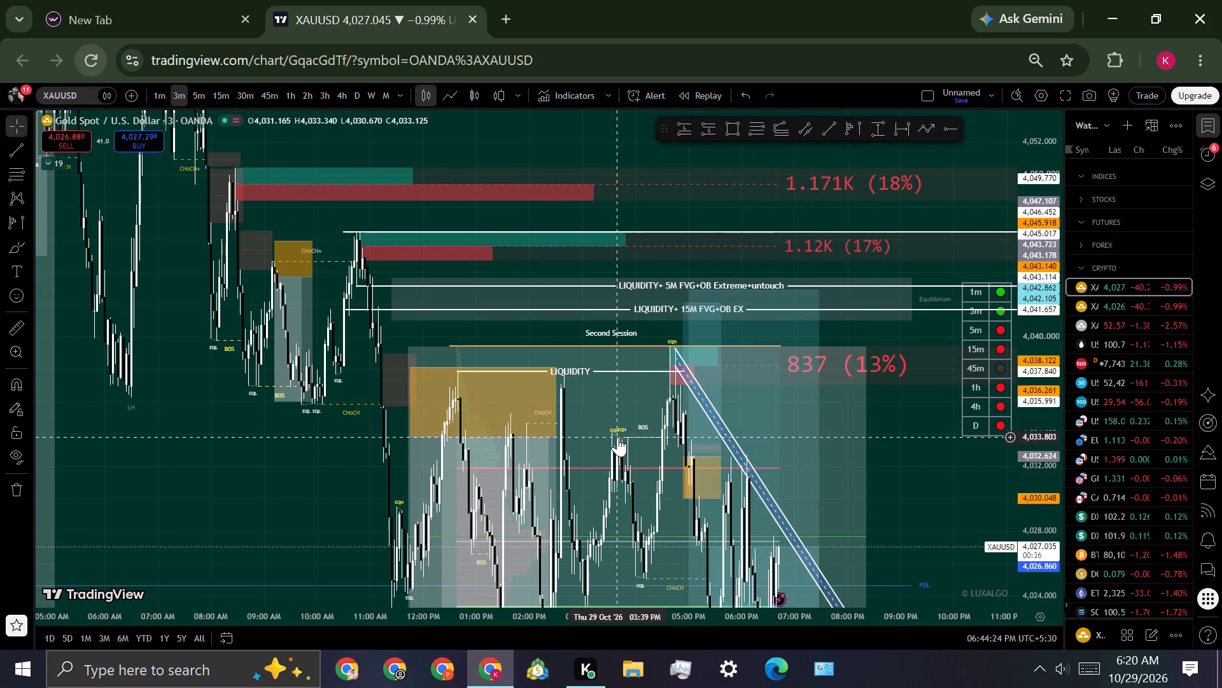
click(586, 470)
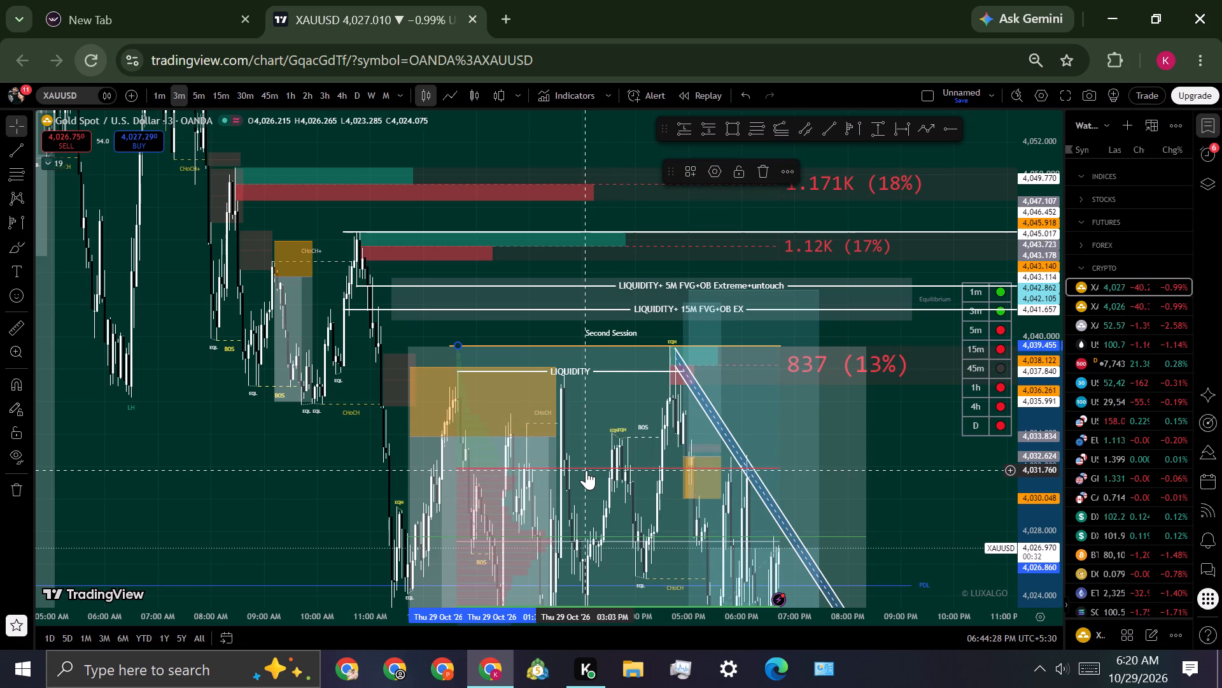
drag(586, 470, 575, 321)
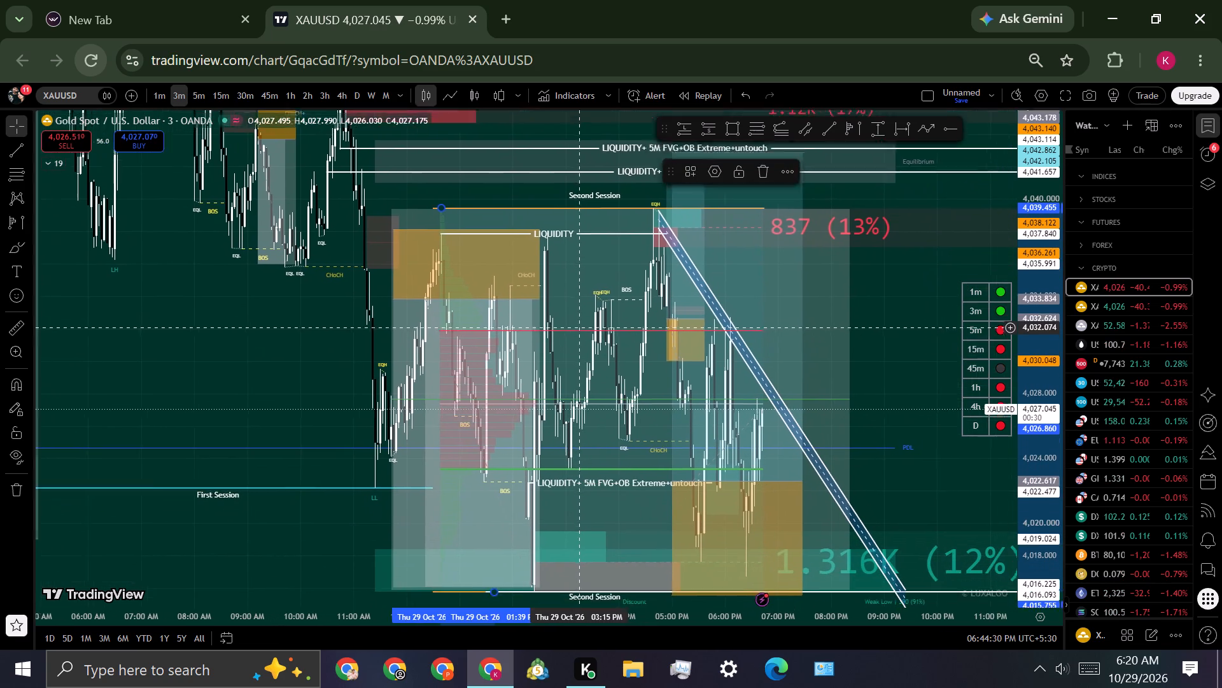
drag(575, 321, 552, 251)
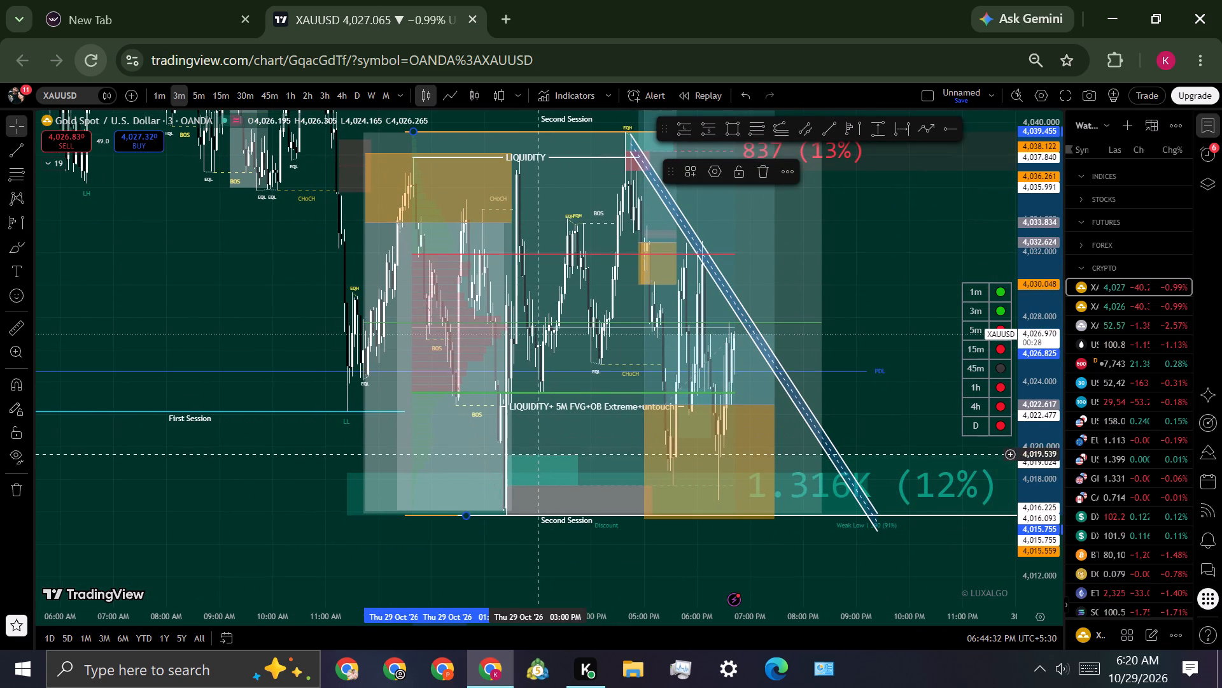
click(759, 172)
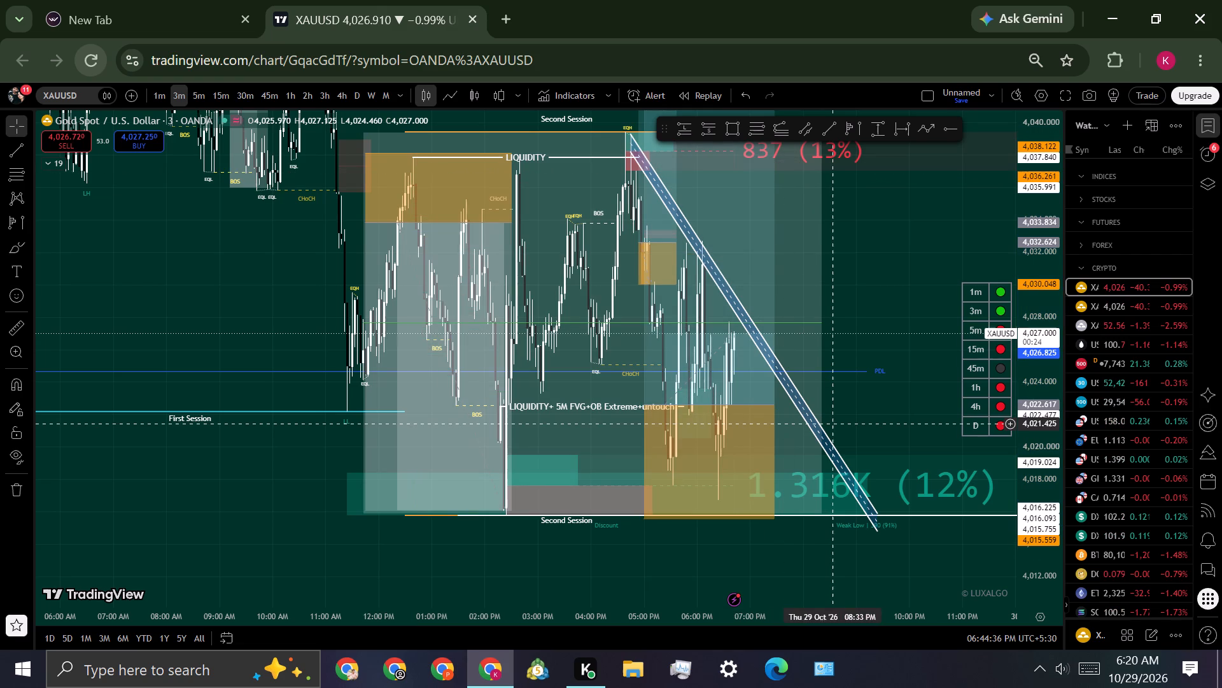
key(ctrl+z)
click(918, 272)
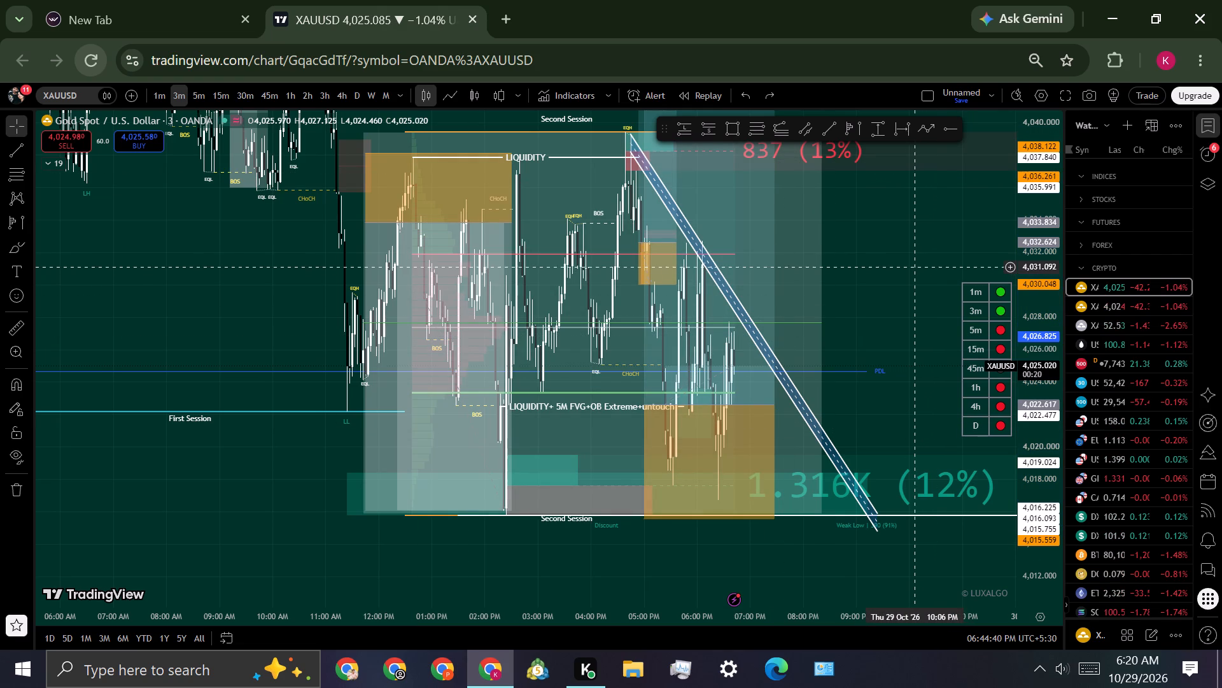
Open the settings of the volume profile ending at 1:39 PM and examine its style and input options.
scroll(1034, 356, down, 4)
scroll(920, 359, down, 1)
drag(939, 286, 891, 326)
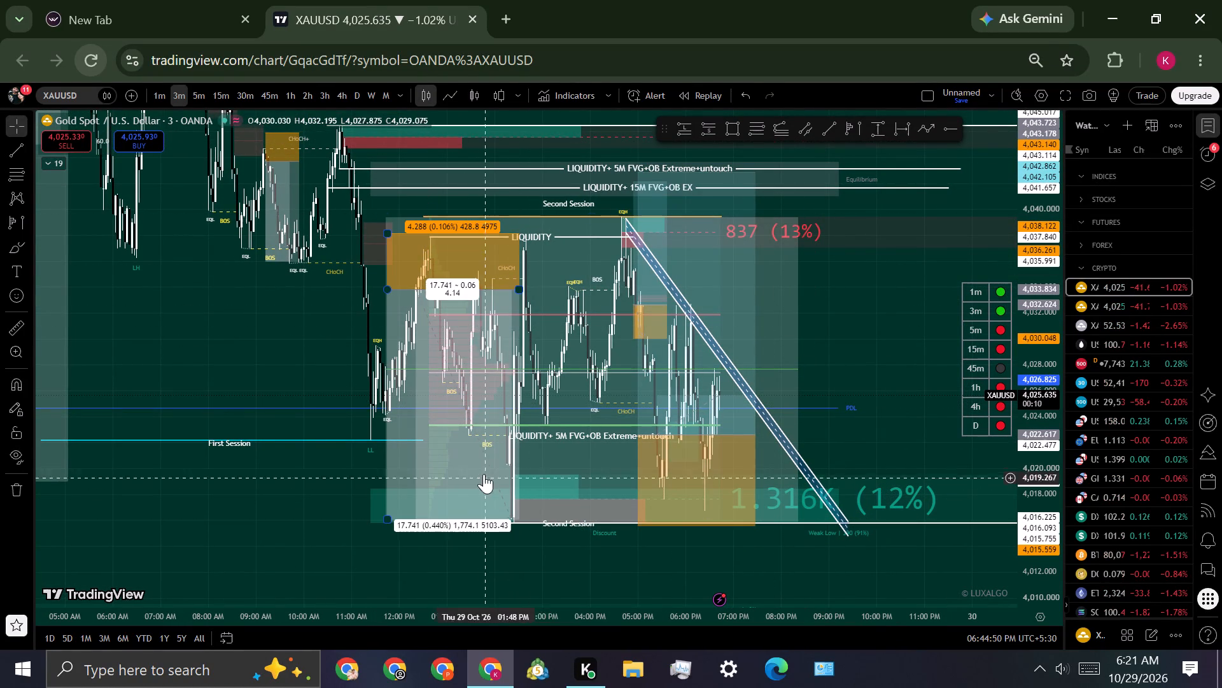
click(624, 375)
click(714, 171)
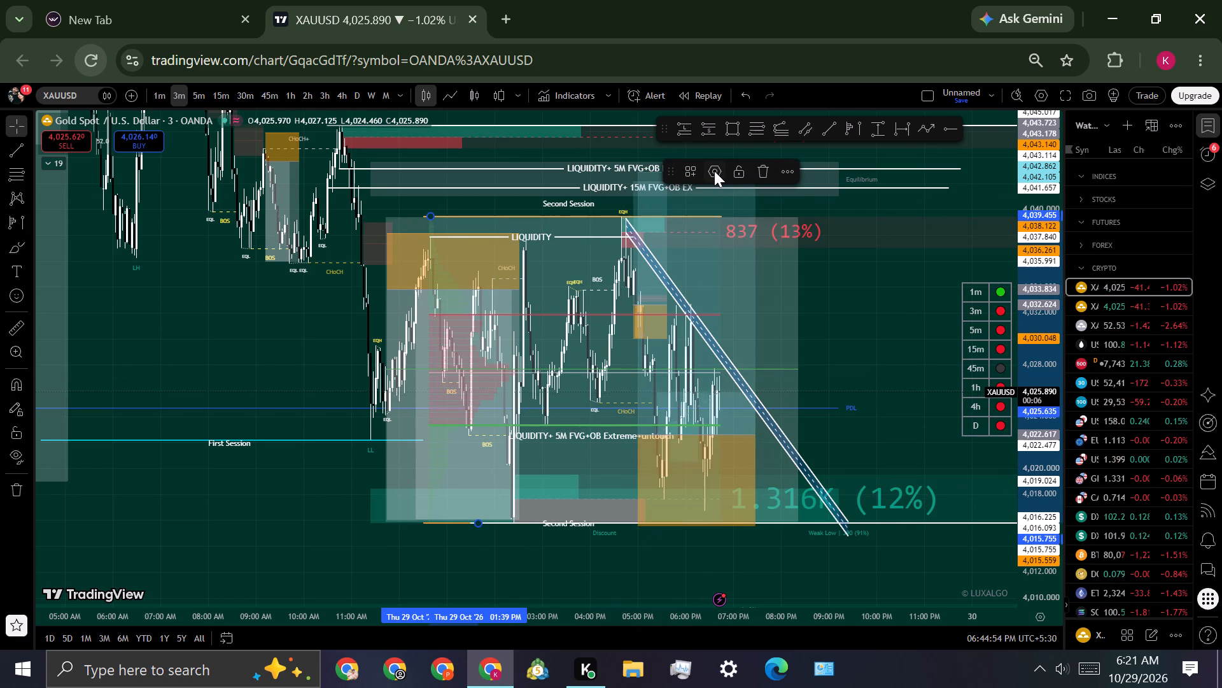
scroll(604, 489, down, 4)
scroll(598, 477, up, 3)
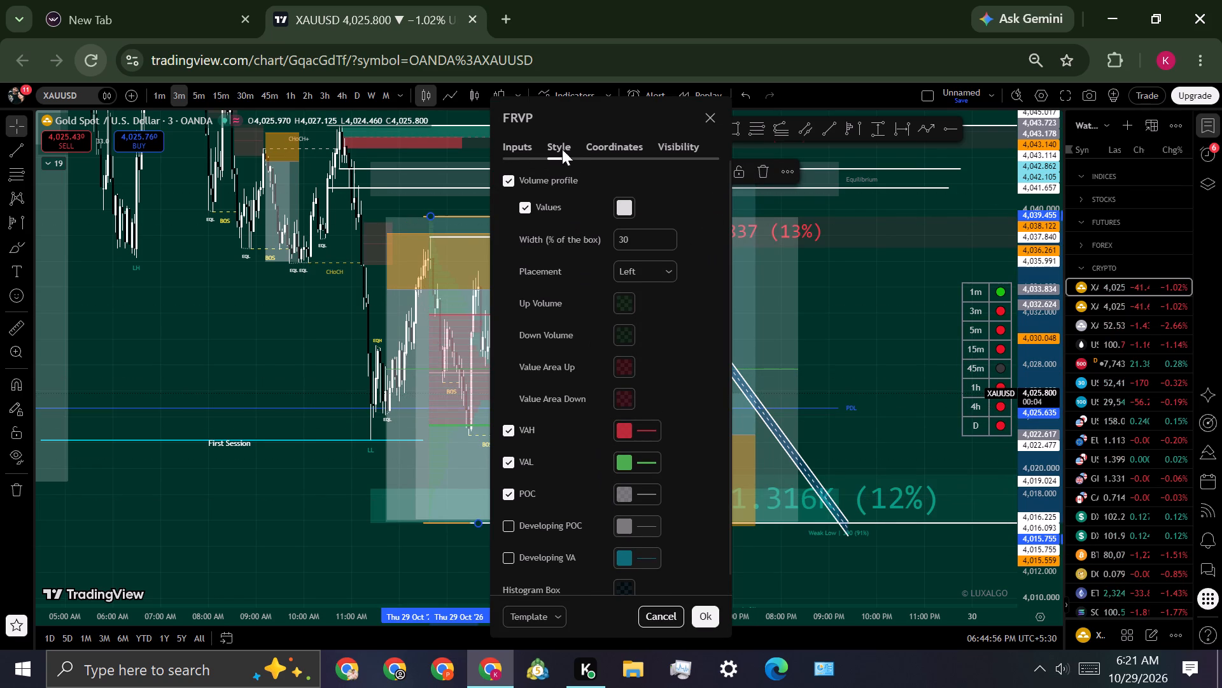
click(516, 149)
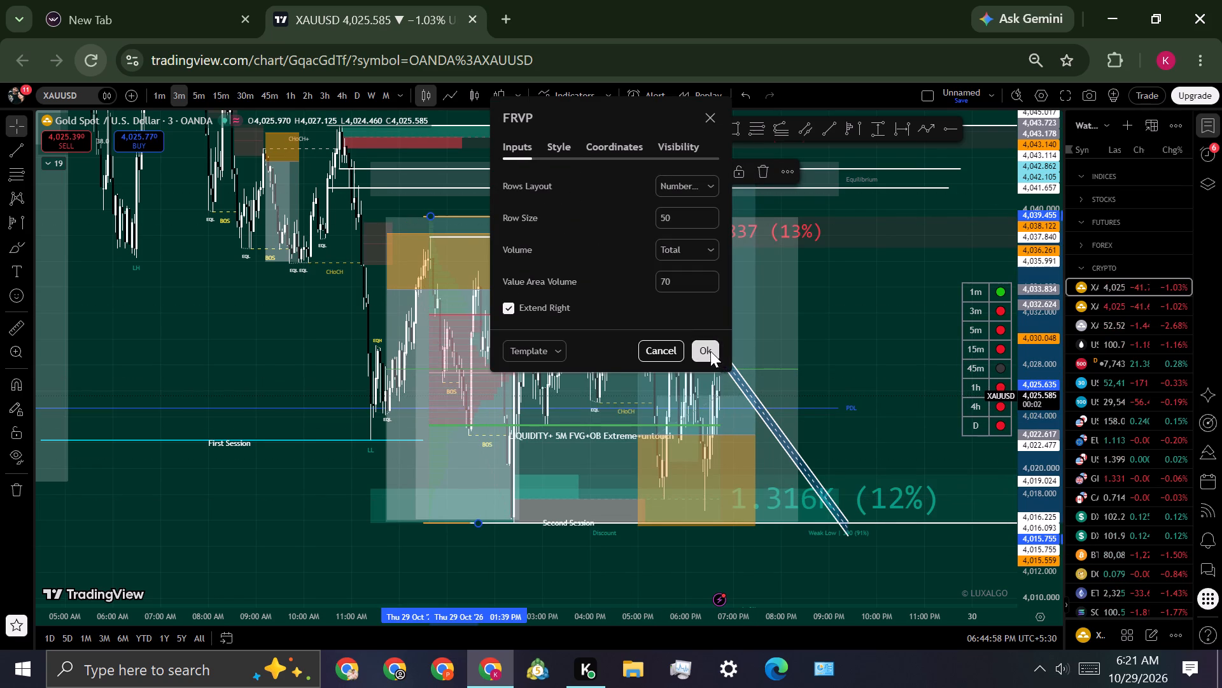
click(710, 351)
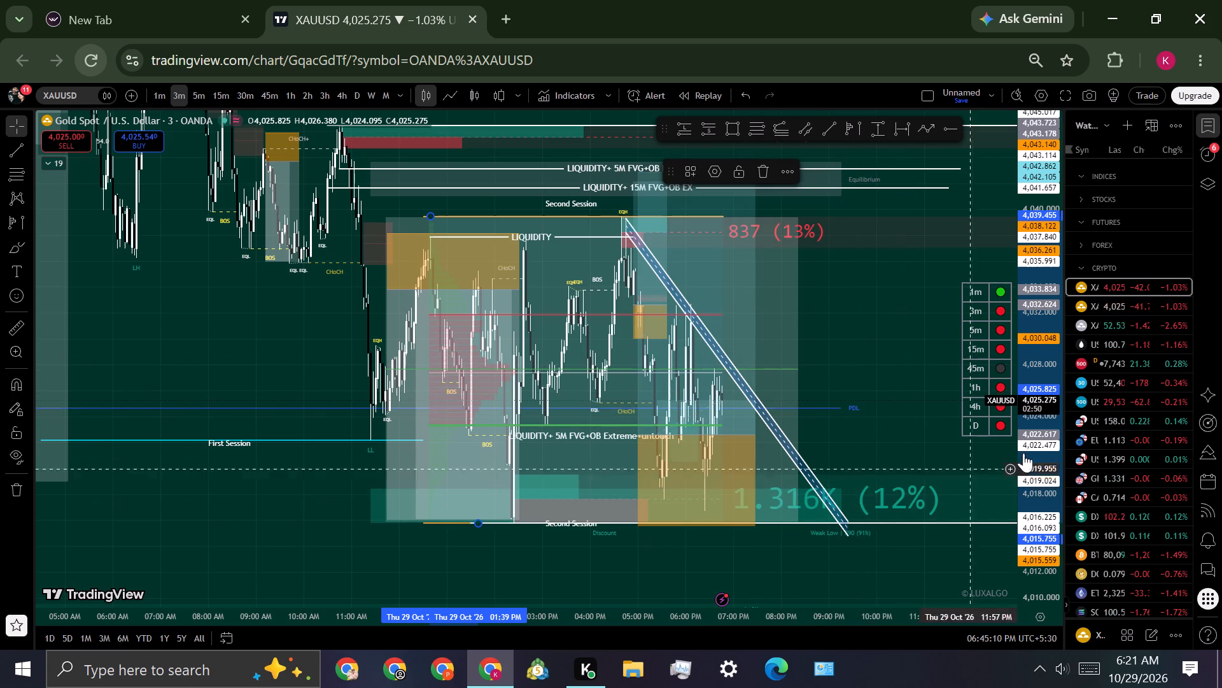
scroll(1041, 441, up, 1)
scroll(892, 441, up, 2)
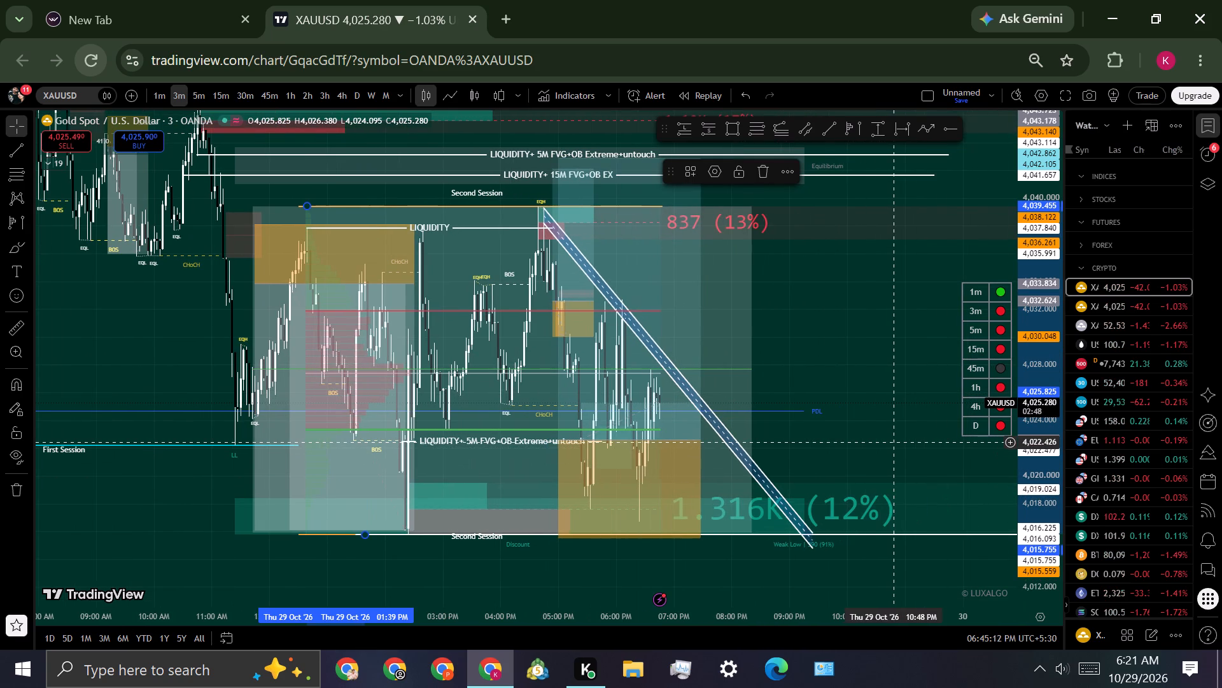
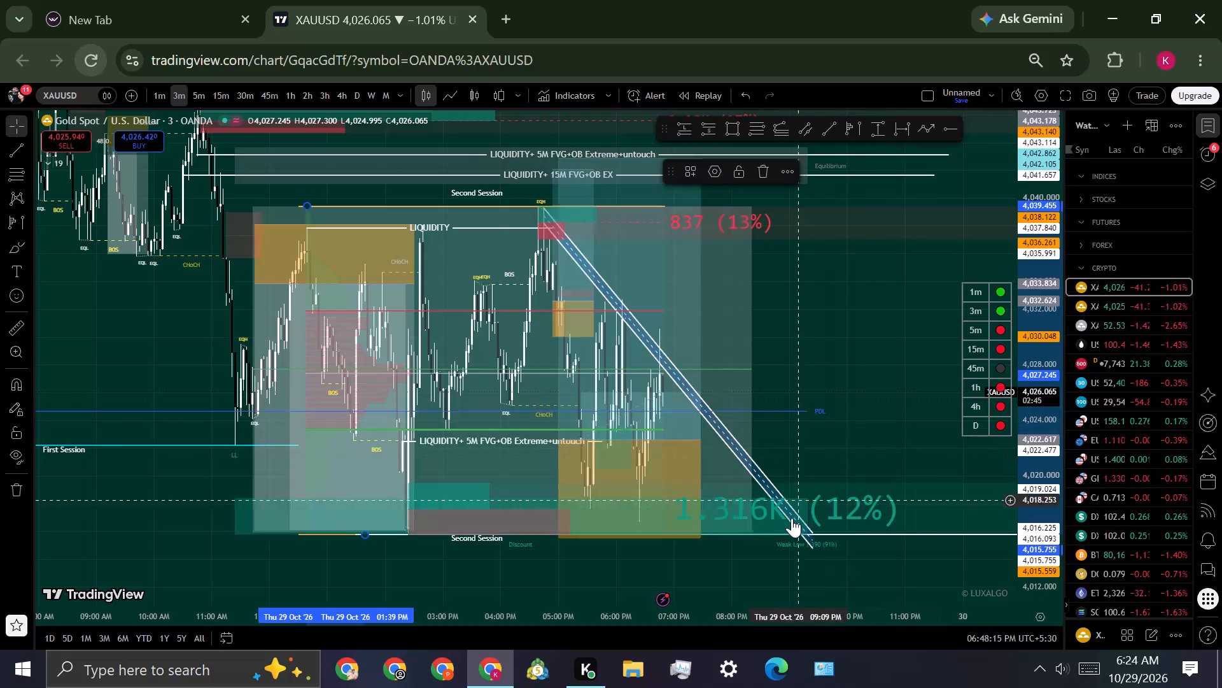
Adjust the descending parallel channel's lower end to about 4,018.2 and 4,017.1, slightly later in time, keeping its upper end at 4:45 PM.
drag(803, 531, 852, 520)
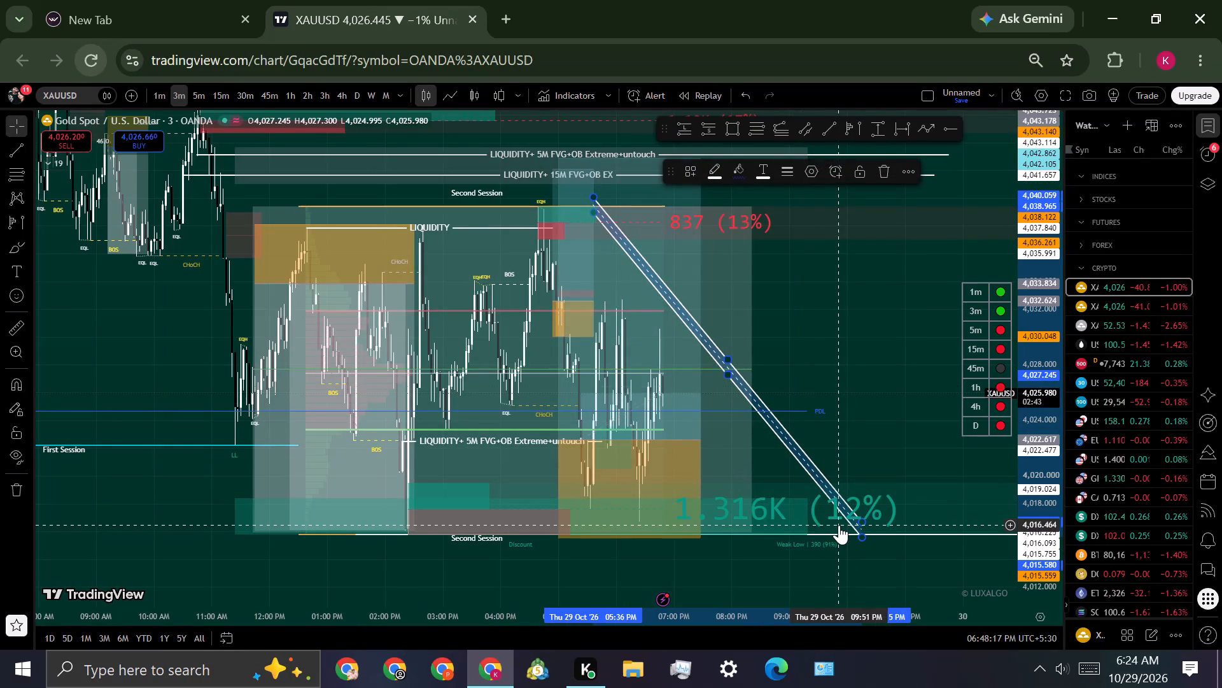
key(ctrl+z)
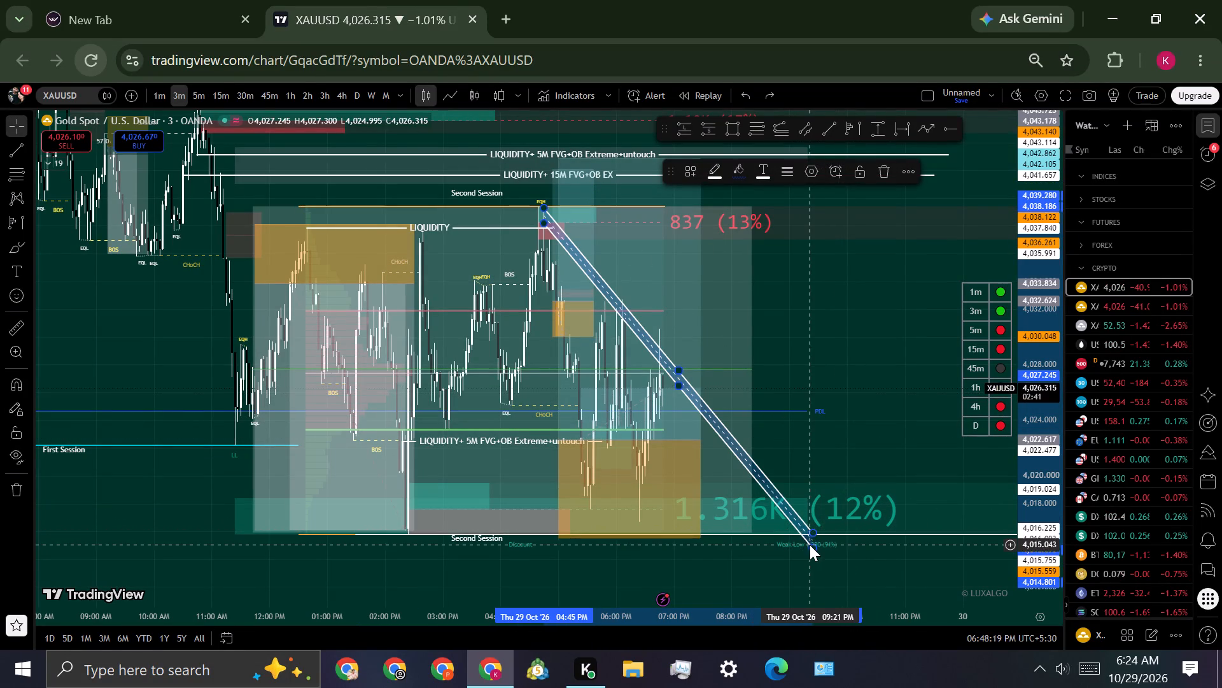
drag(810, 545, 834, 517)
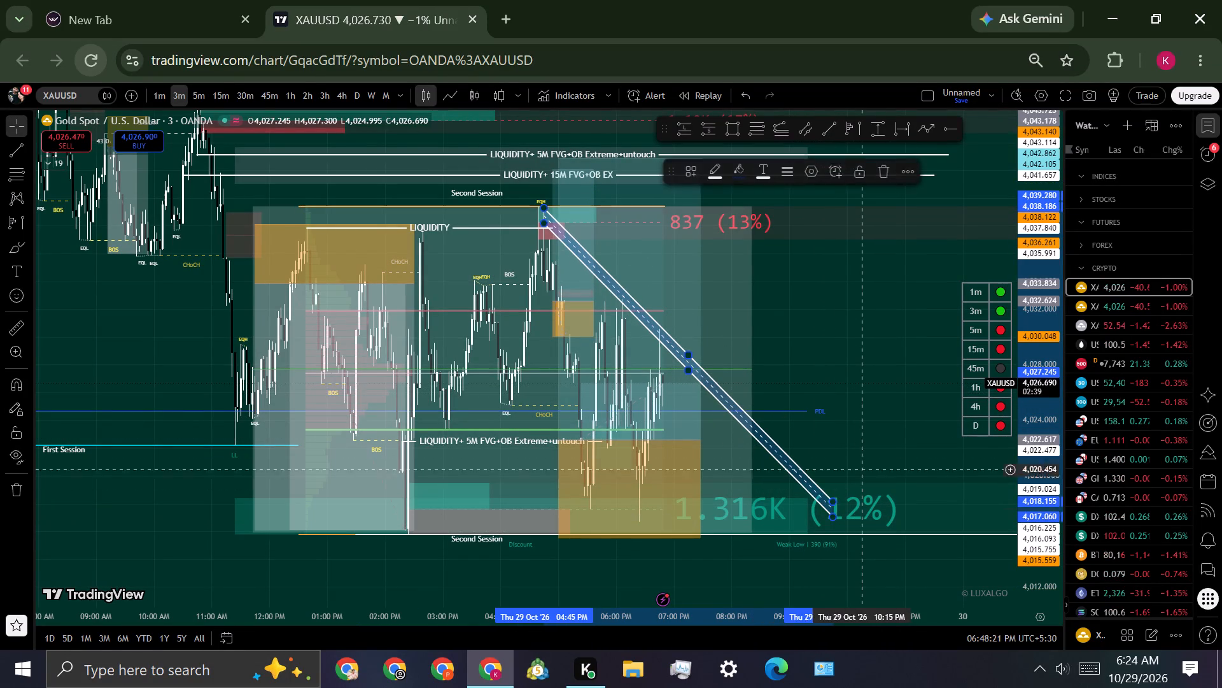
click(861, 448)
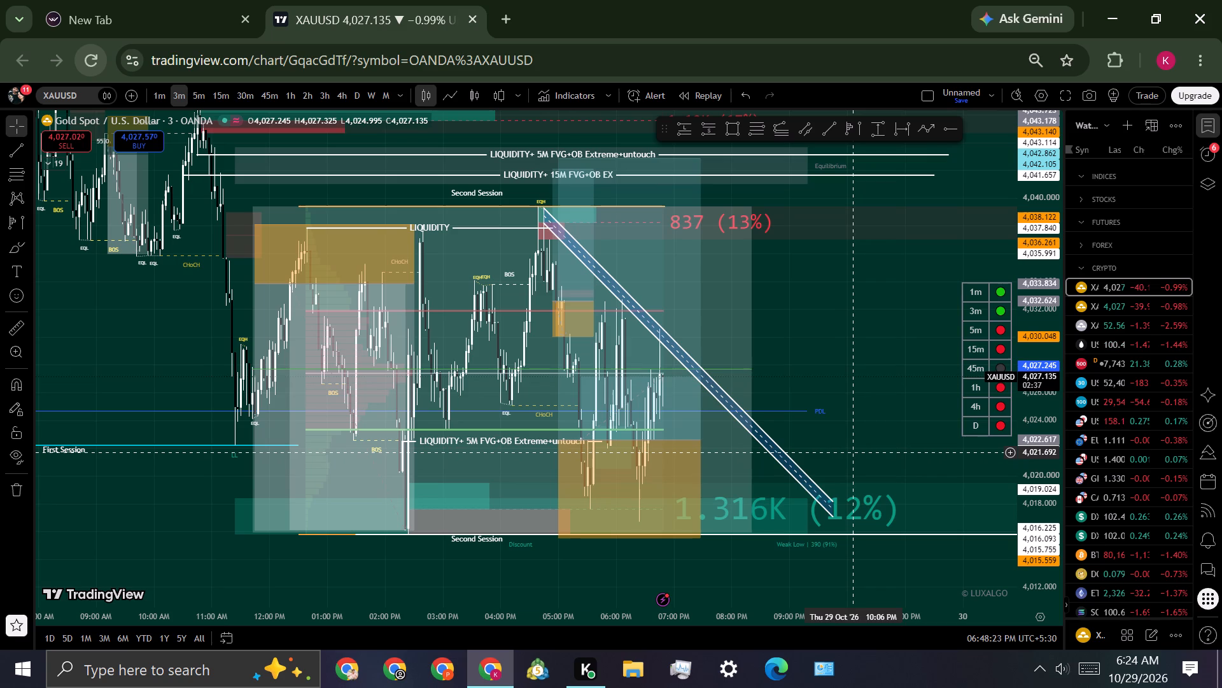